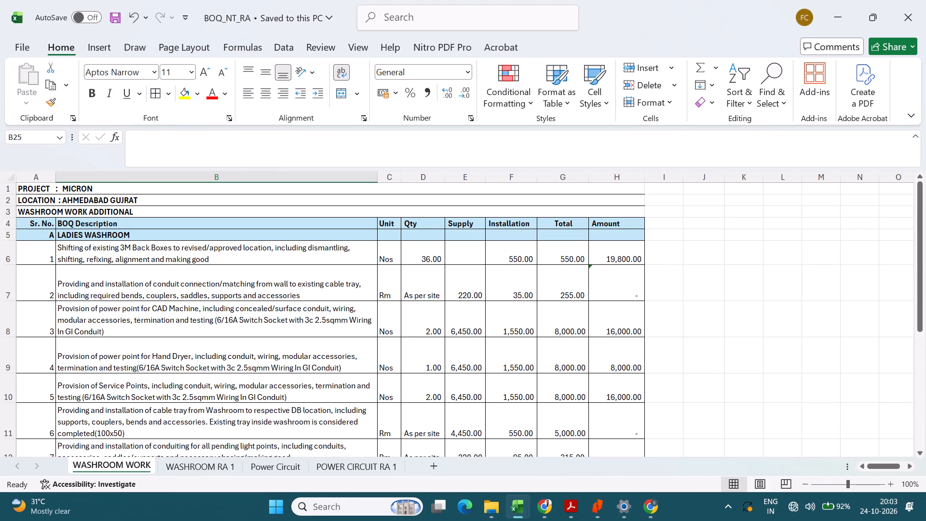
# Switch from the BOQ_NT_RA workbook to the Admin Building low side tray workbook.
pyautogui.hotkey('alt', 'Tab')
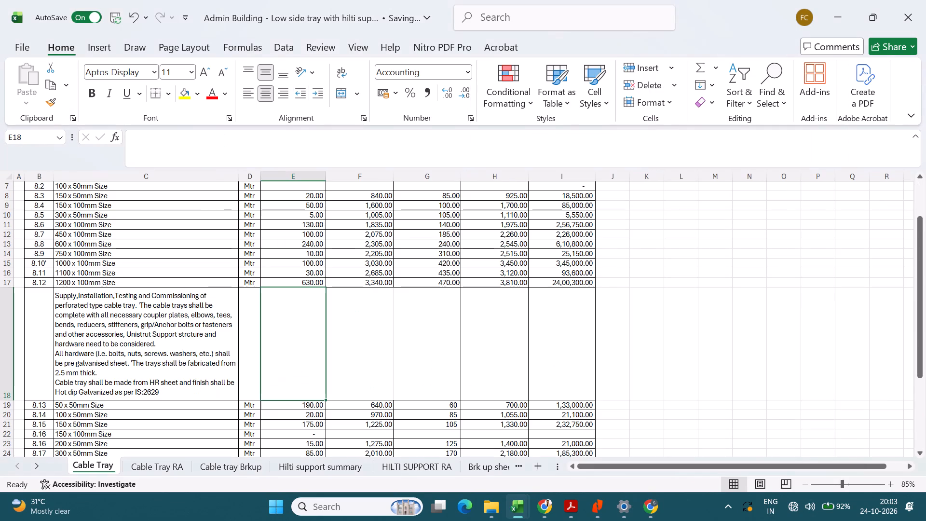
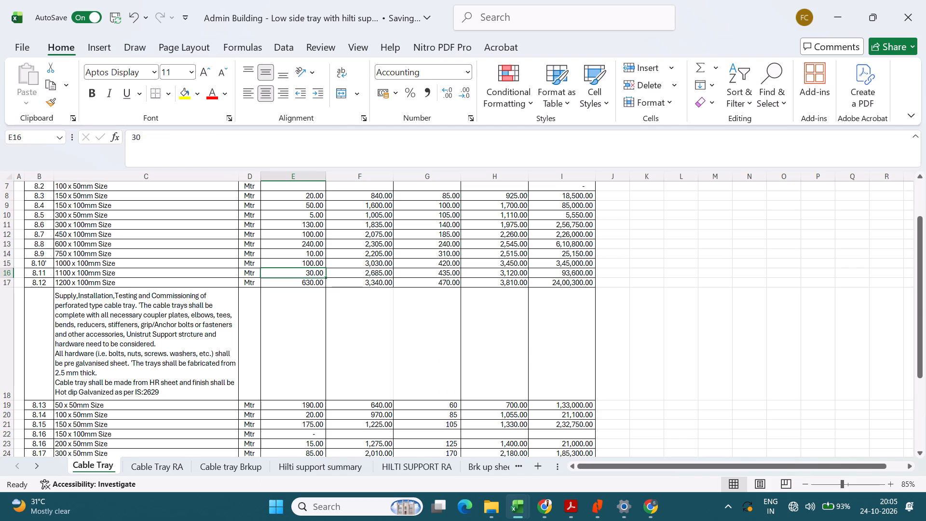
# Open the MICRON HILTI CABLE TRAY Support (1) (3) (1) workbook from Downloads without starting a new Excel instance.
pyautogui.hotkey('alt', 'Tab')
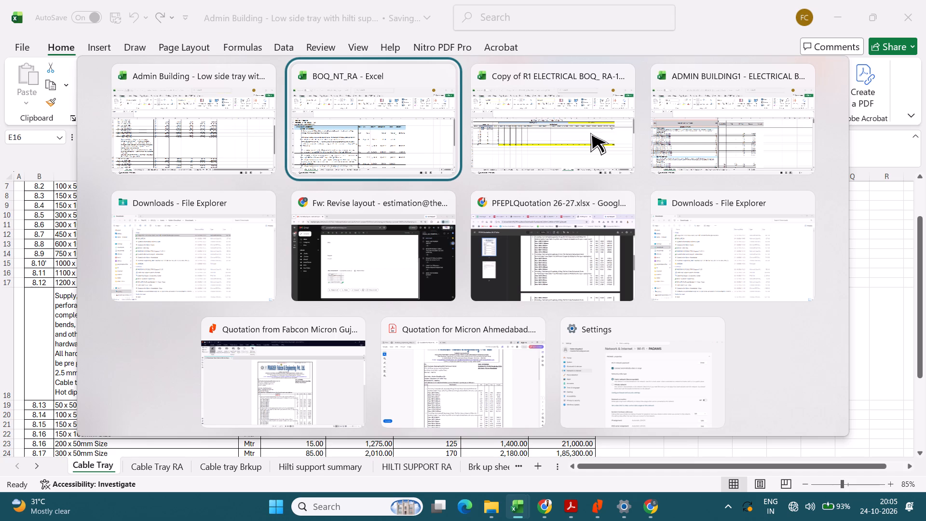
pyautogui.hotkey('alt', 'Tab')
pyautogui.hotkey('alt', 'Tab')
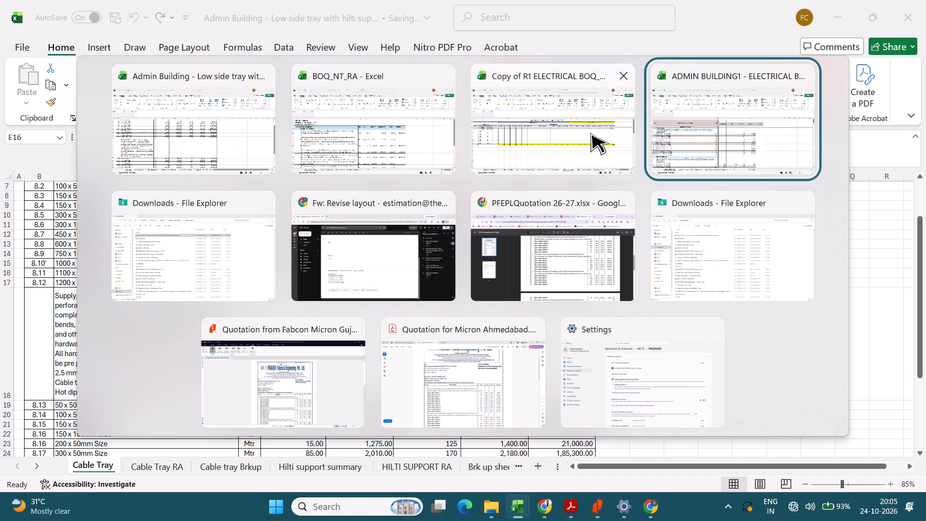
pyautogui.hotkey('alt', 'Tab')
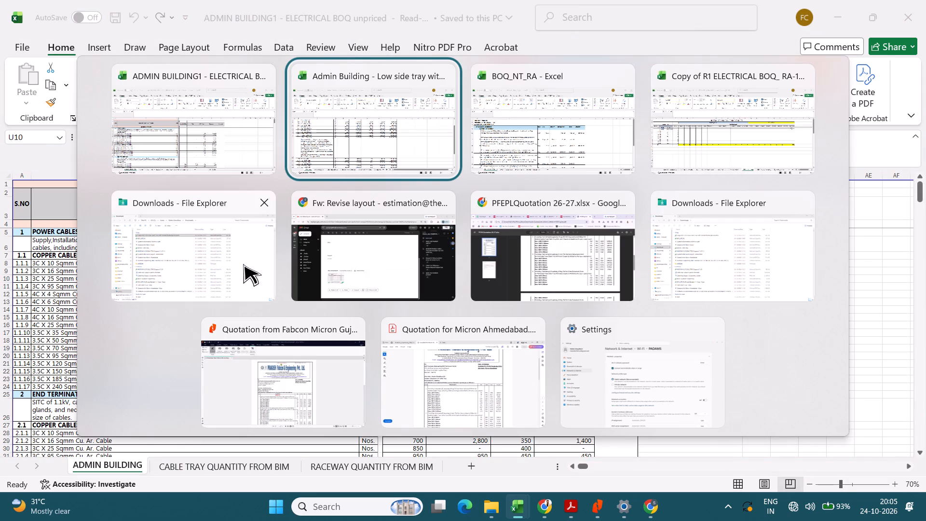
pyautogui.keyDown('alt'); pyautogui.click(219, 246); pyautogui.keyUp('alt')
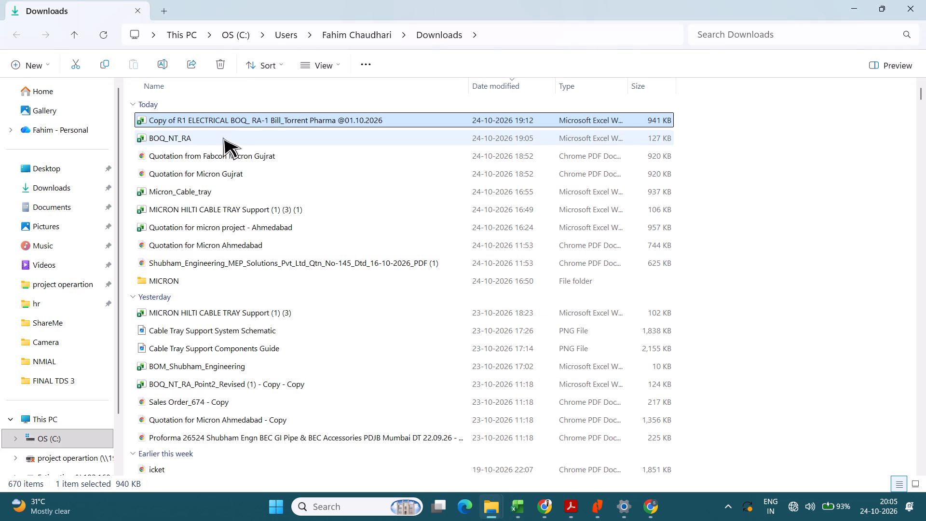
pyautogui.doubleClick(227, 208)
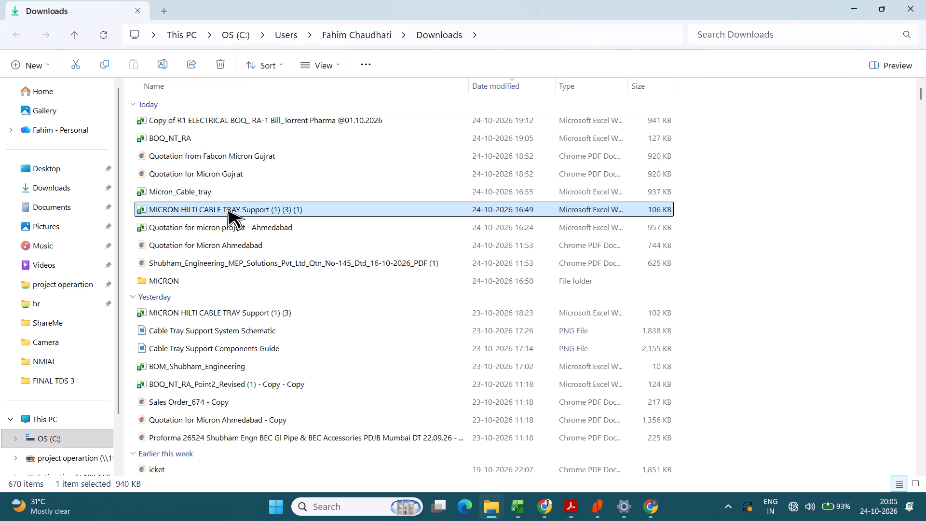
pyautogui.hotkey('alt', 'Tab')
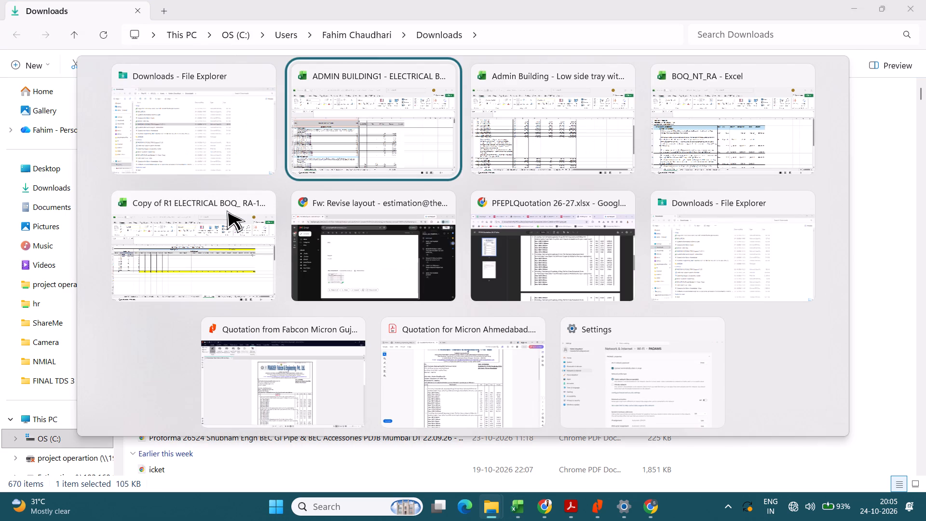
pyautogui.hotkey('alt', 'Tab')
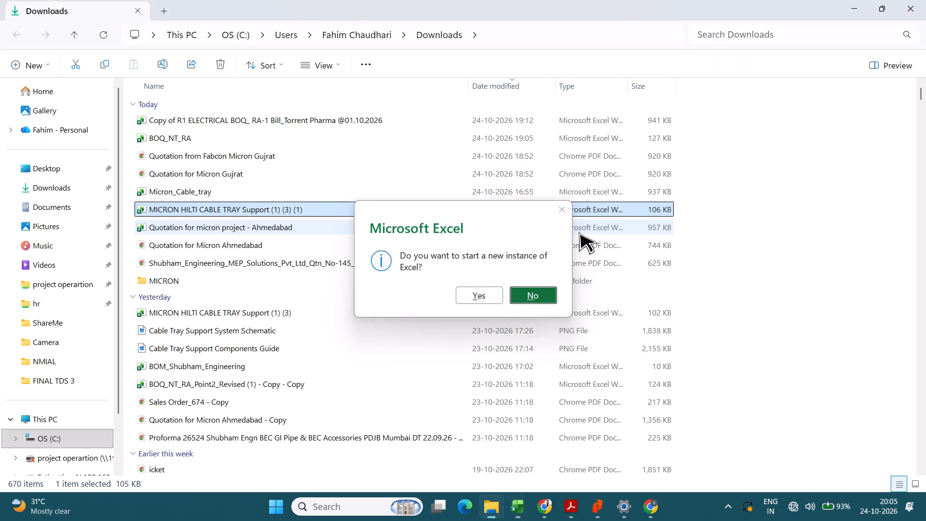
pyautogui.hotkey('alt', 'Tab')
pyautogui.hotkey('alt', 'Tab')
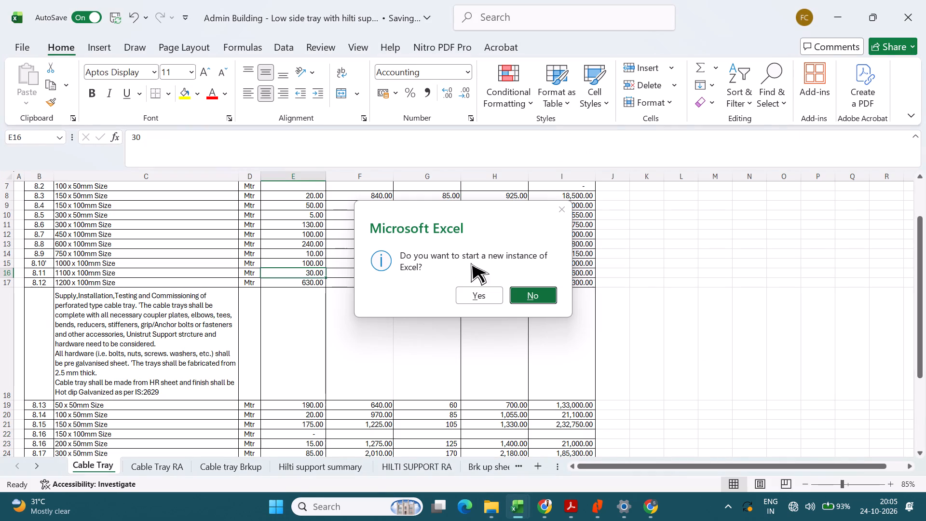
pyautogui.click(554, 208)
pyautogui.click(347, 352)
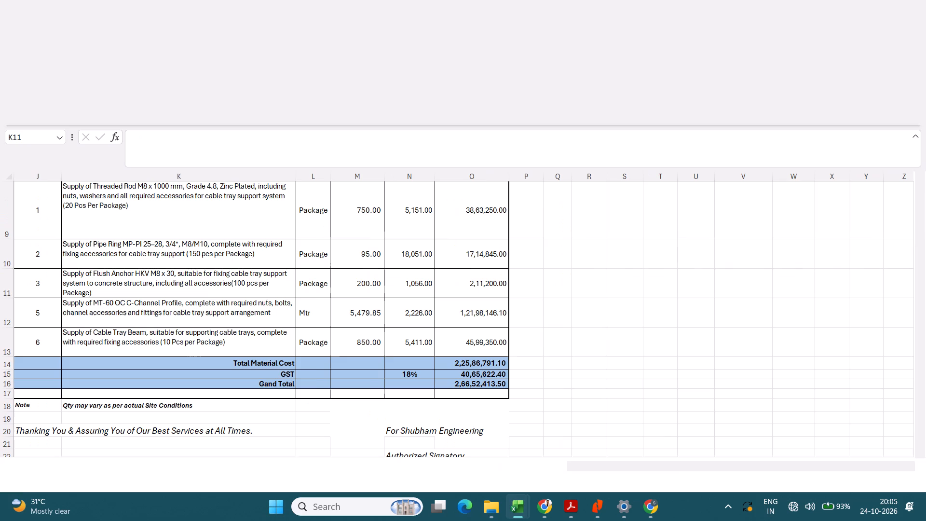
# Switch back to the Cable Tray sheet of the Admin Building low side tray workbook.
pyautogui.hotkey('alt', 'Tab')
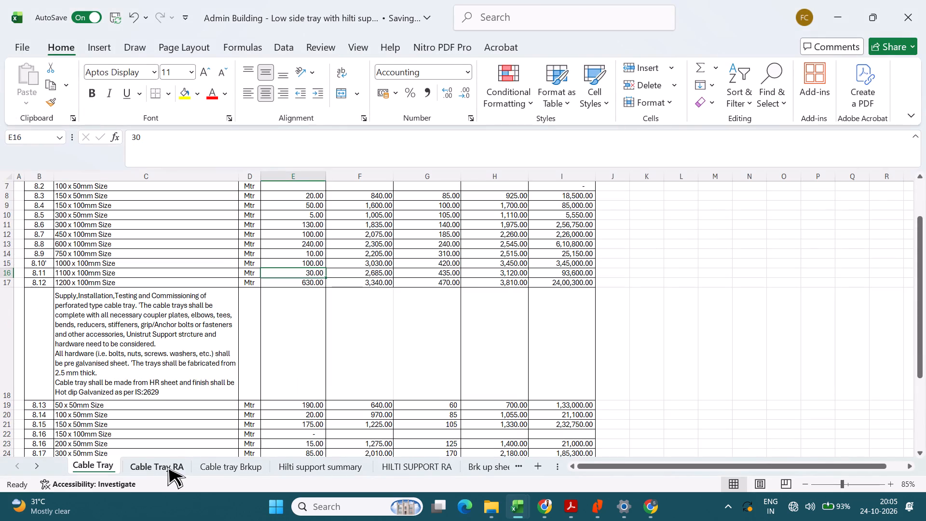
pyautogui.click(140, 470)
pyautogui.click(99, 467)
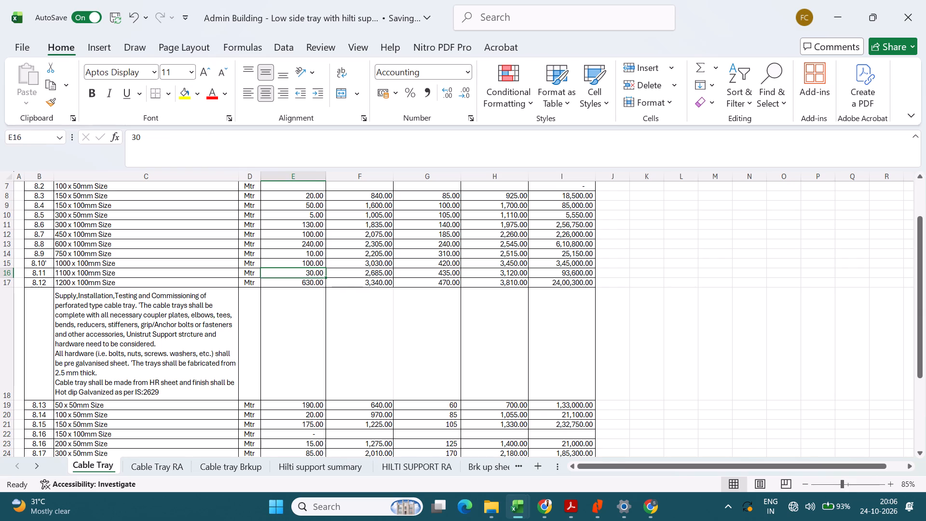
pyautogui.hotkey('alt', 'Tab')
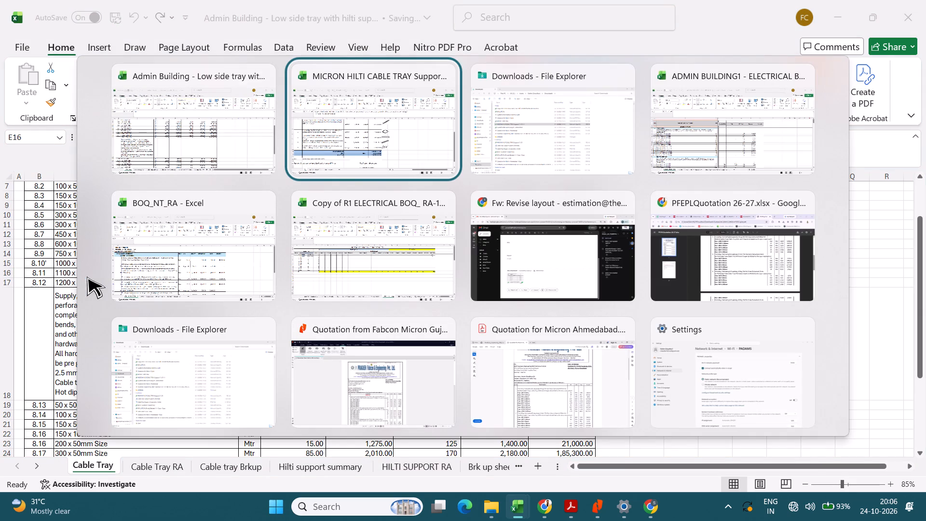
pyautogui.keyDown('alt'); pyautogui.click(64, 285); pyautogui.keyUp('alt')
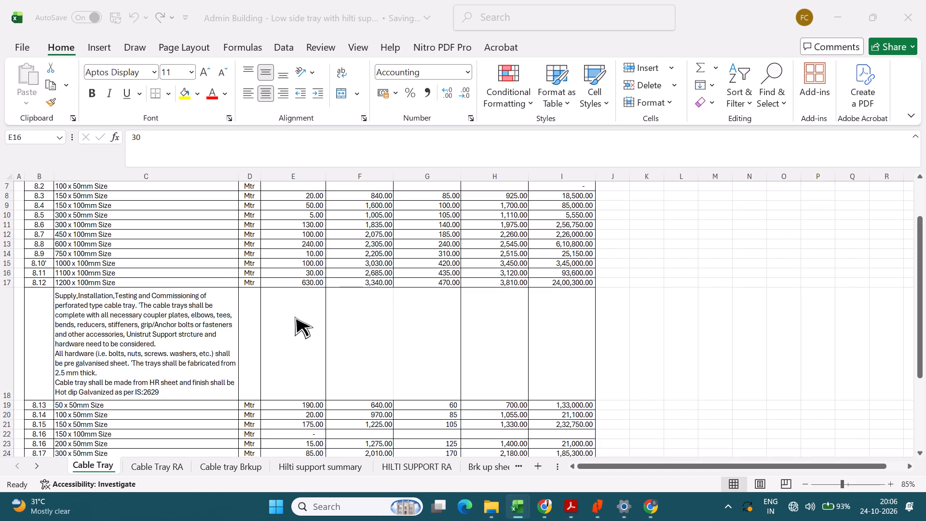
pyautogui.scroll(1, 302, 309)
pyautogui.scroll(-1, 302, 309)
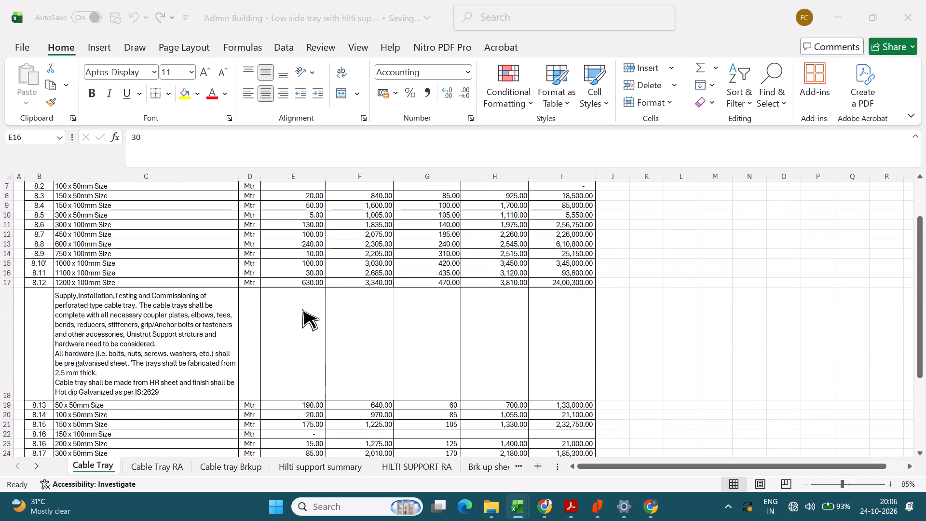
# Switch to the ADMIN BUILDING1 electrical BOQ workbook and examine the ladder type cable tray quantities in section 8.
pyautogui.hotkey('alt', 'Tab')
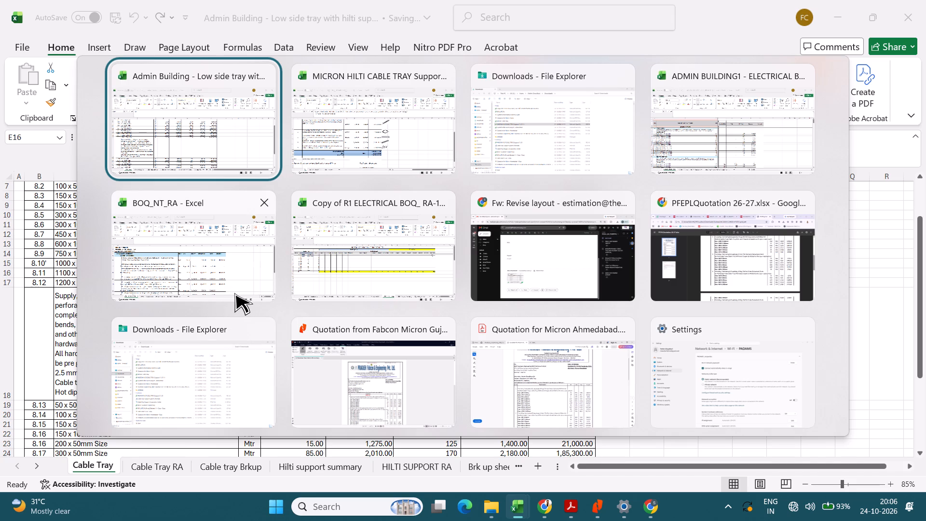
pyautogui.keyDown('alt'); pyautogui.click(680, 131); pyautogui.keyUp('alt')
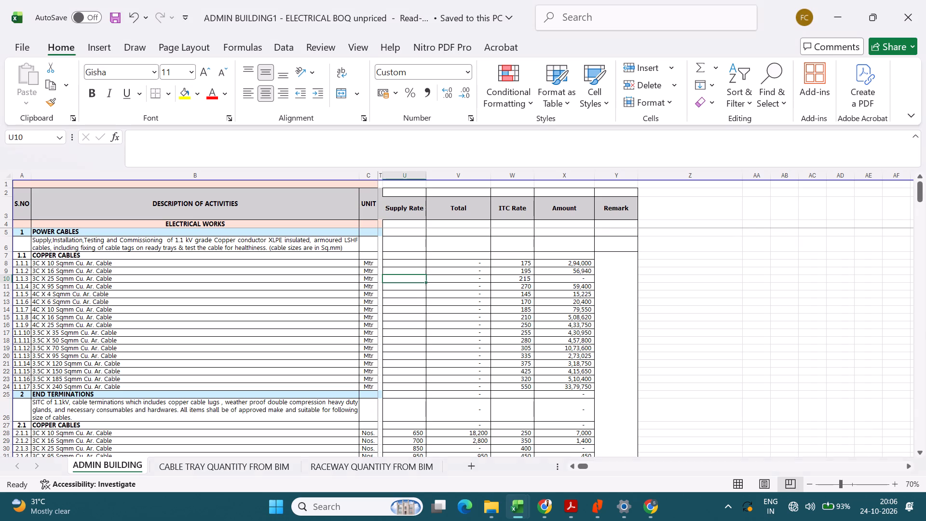
pyautogui.moveTo(501, 348); pyautogui.dragTo(431, 345, button='middle')
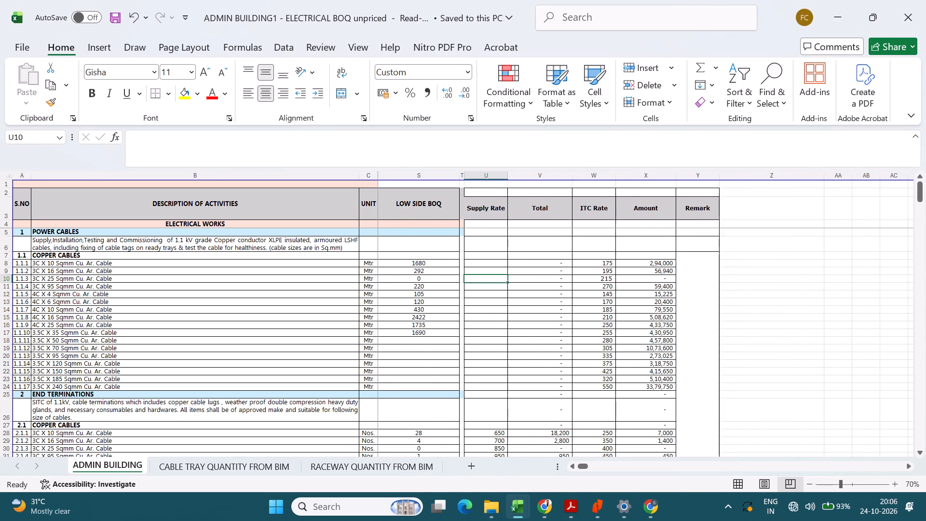
pyautogui.moveTo(492, 334); pyautogui.dragTo(421, 343, button='middle')
pyautogui.moveTo(509, 330); pyautogui.dragTo(438, 340, button='middle')
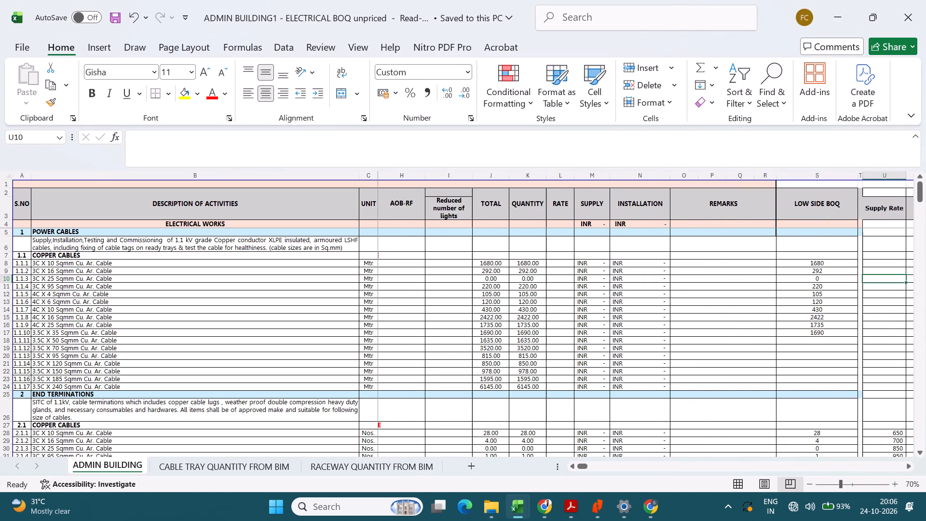
pyautogui.moveTo(432, 348); pyautogui.dragTo(422, 478, button='middle')
pyautogui.scroll(-1, 490, 386)
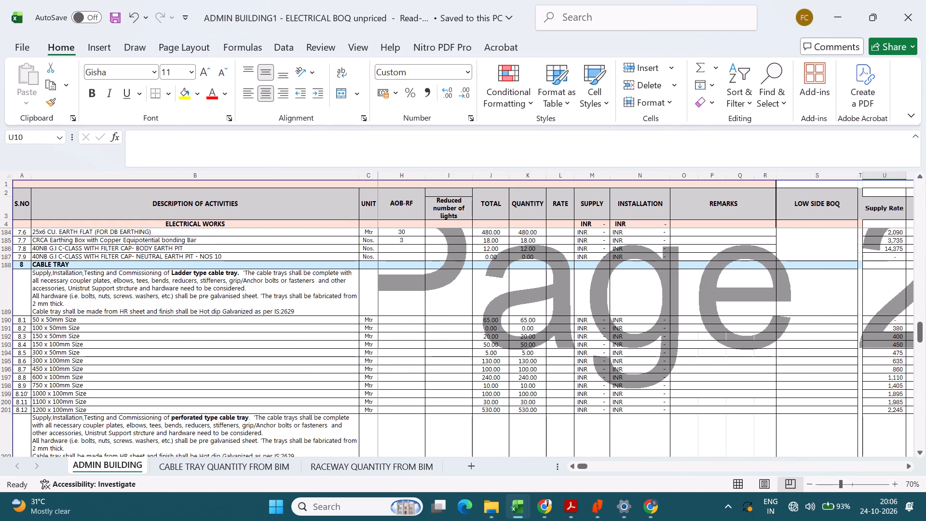
pyautogui.click(527, 392)
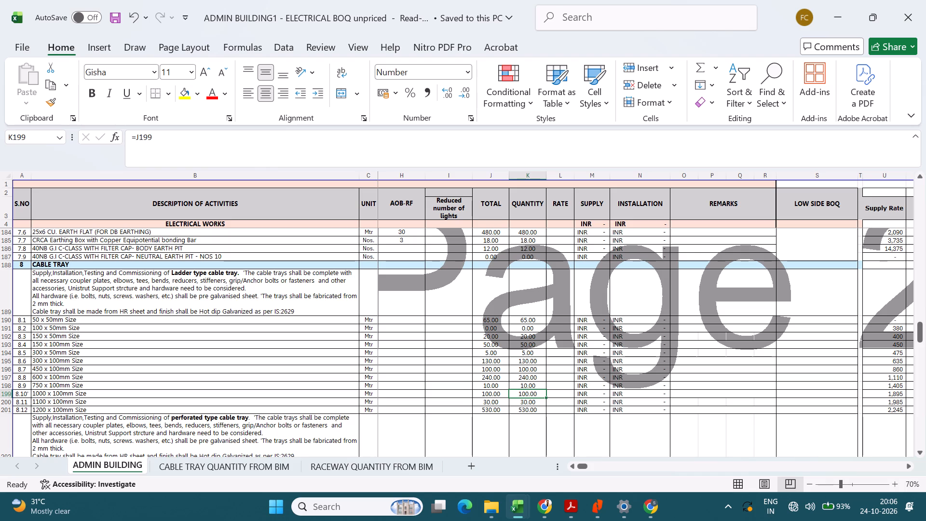
# Switch to the MICRON HILTI CABLE TRAY Support workbook and review the Hilti supports quotation on the NT sheet.
pyautogui.hotkey('alt', 'Tab')
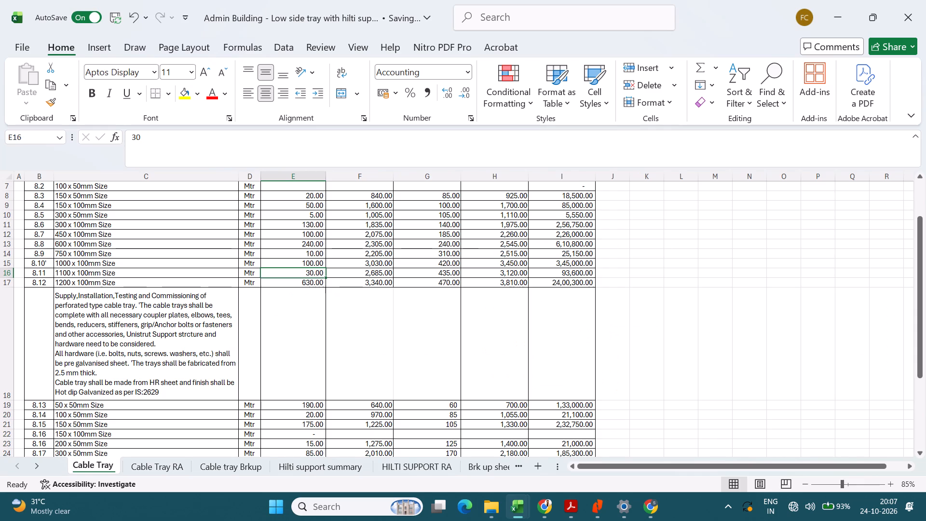
pyautogui.hotkey('alt', 'Tab')
pyautogui.hotkey('alt', 'Tab')
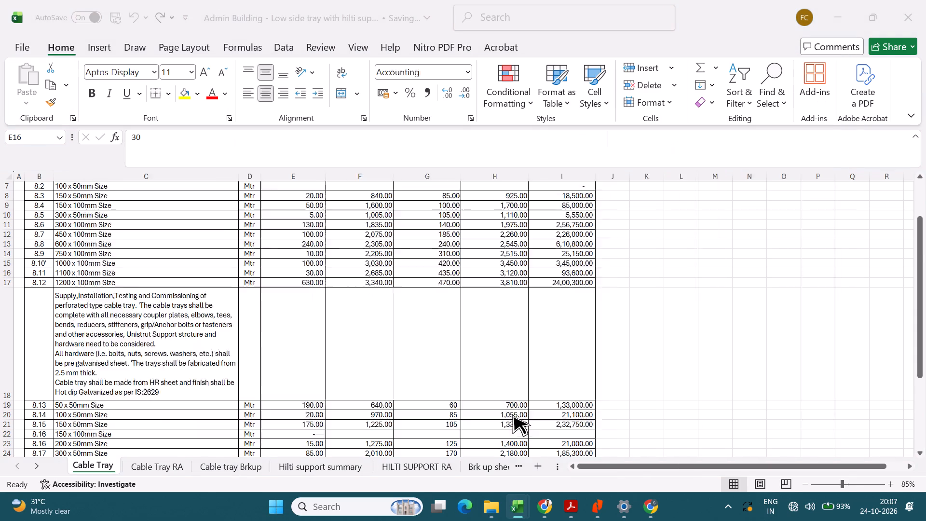
pyautogui.scroll(2, 180, 368)
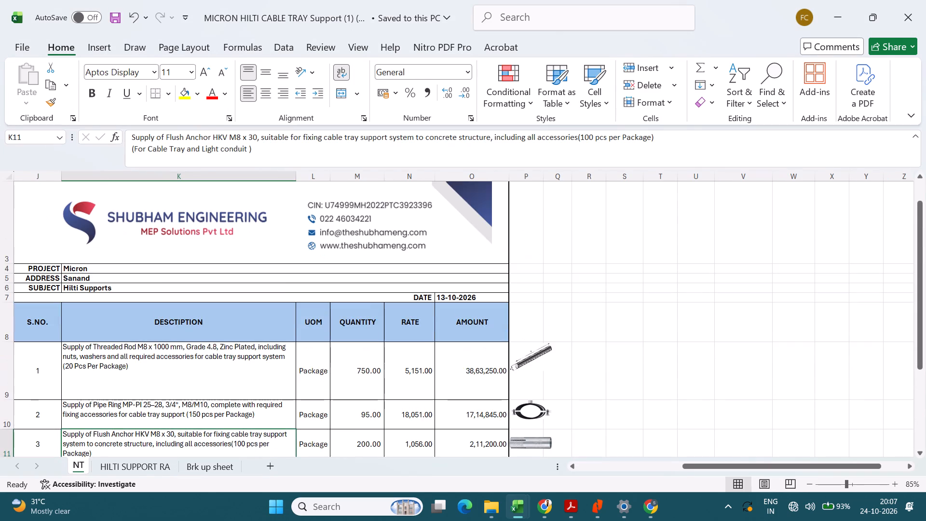
pyautogui.scroll(-1, 182, 355)
pyautogui.scroll(1, 80, 312)
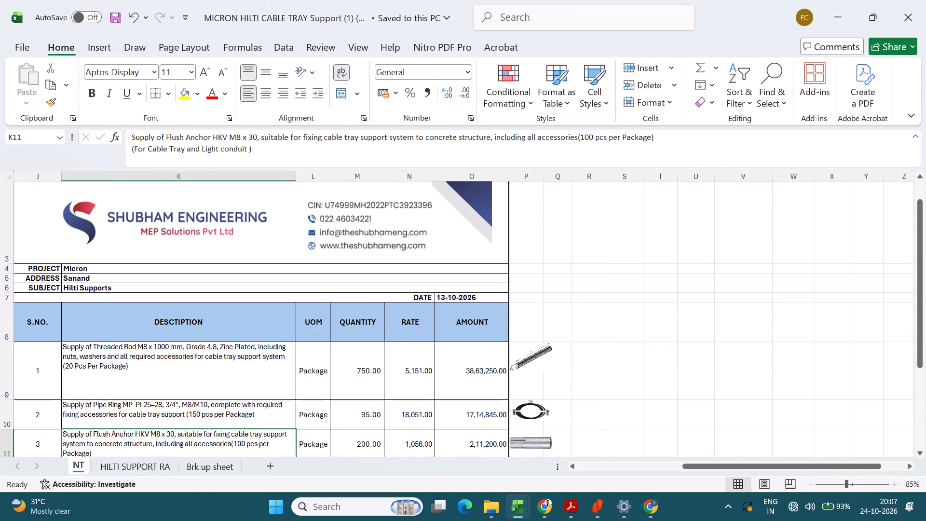
pyautogui.scroll(2, 78, 321)
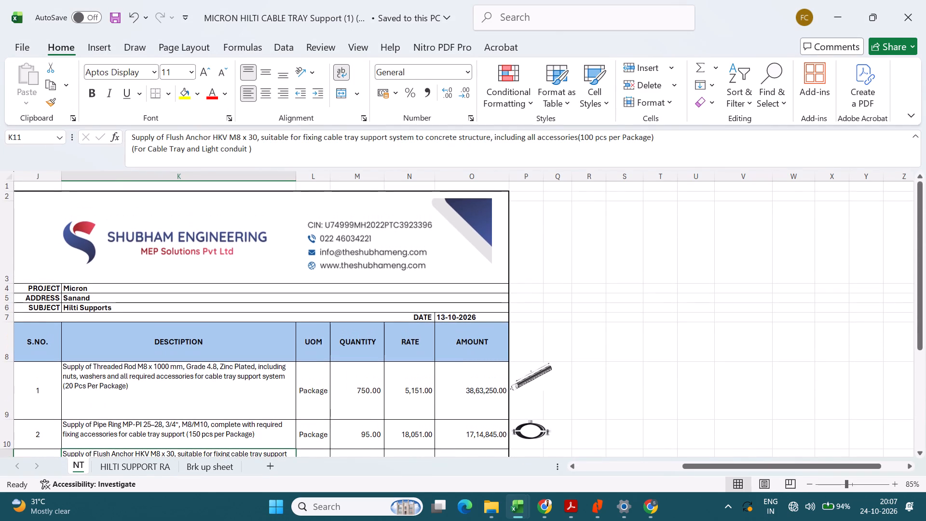
# On the HILTI SUPPORT RA sheet, autofit the height of row 47 holding the flush anchor description.
pyautogui.click(138, 465)
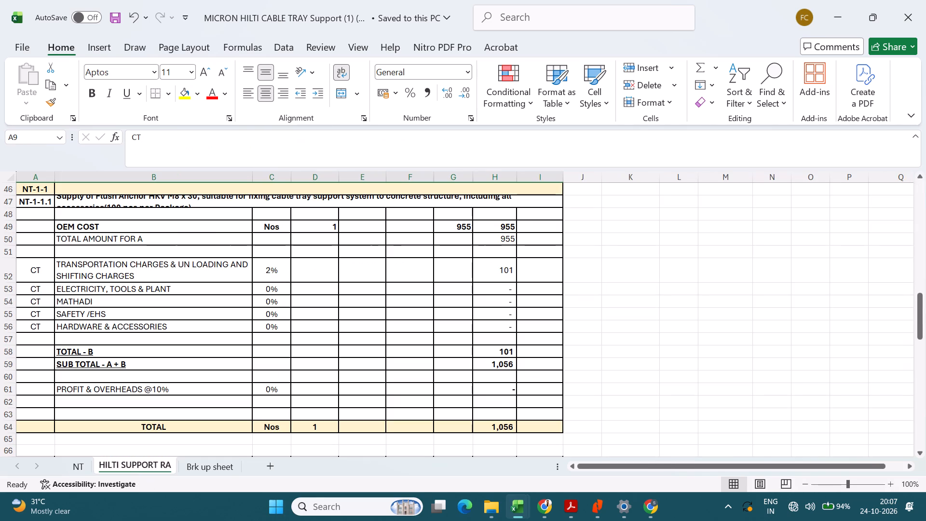
pyautogui.scroll(1, 162, 372)
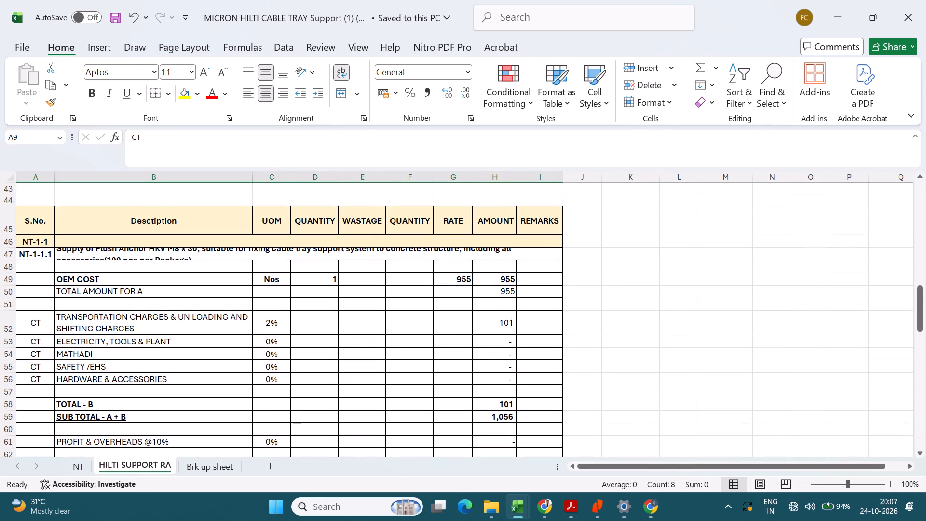
pyautogui.doubleClick(3, 260)
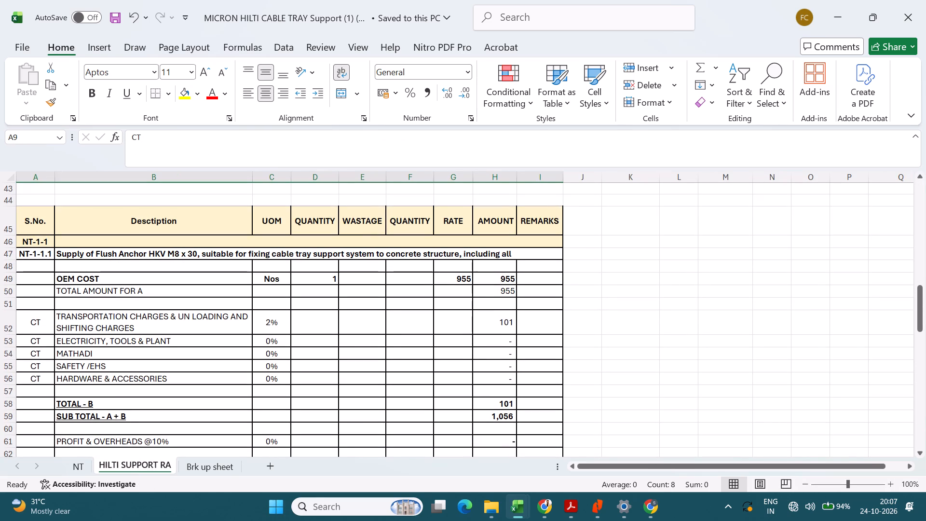
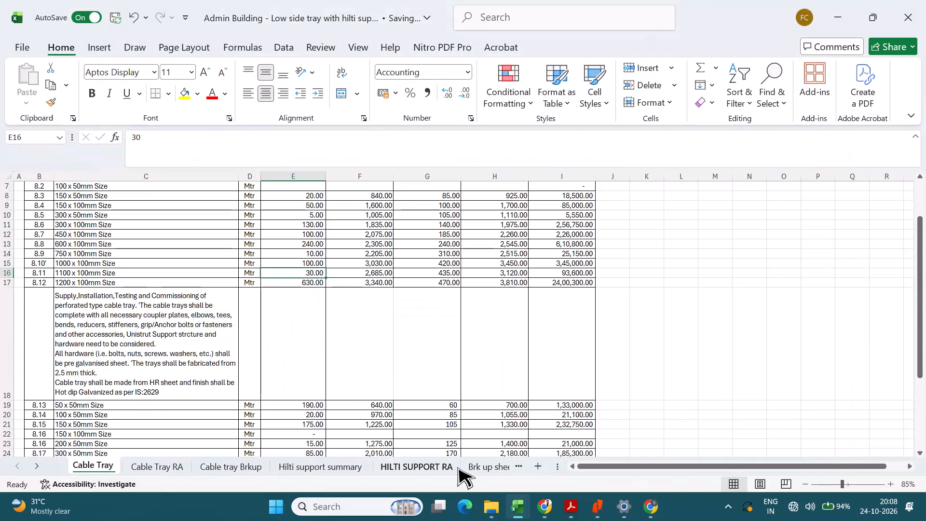
# On the Cable tray Brkup sheet of the Admin Building low side tray workbook, clear the serial number beside A1AC(1L).
pyautogui.hotkey('alt', 'Tab')
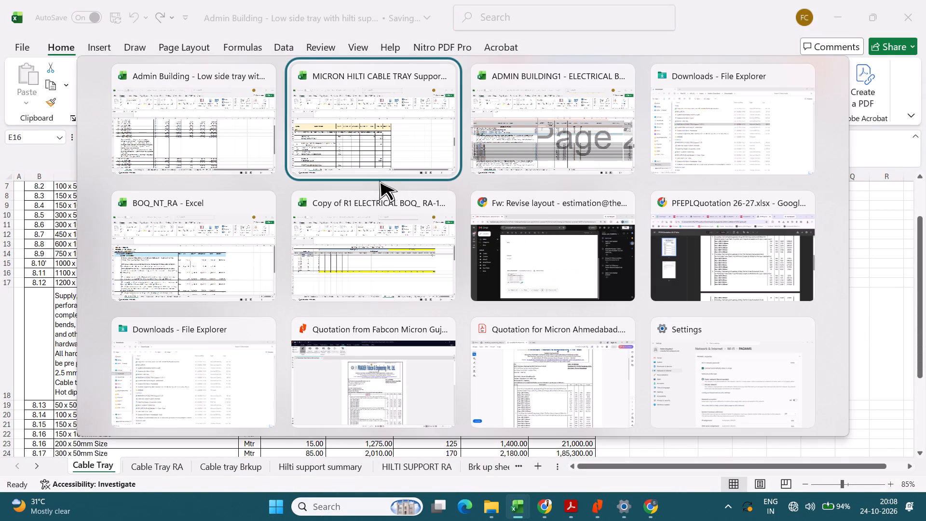
pyautogui.keyDown('alt'); pyautogui.click(194, 156); pyautogui.keyUp('alt')
pyautogui.click(237, 469)
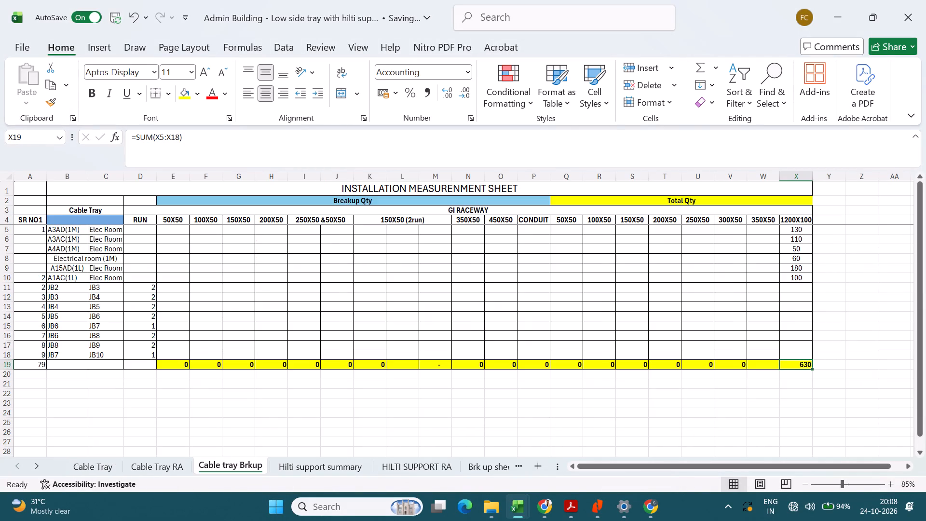
pyautogui.click(37, 275)
pyautogui.press('Delete')
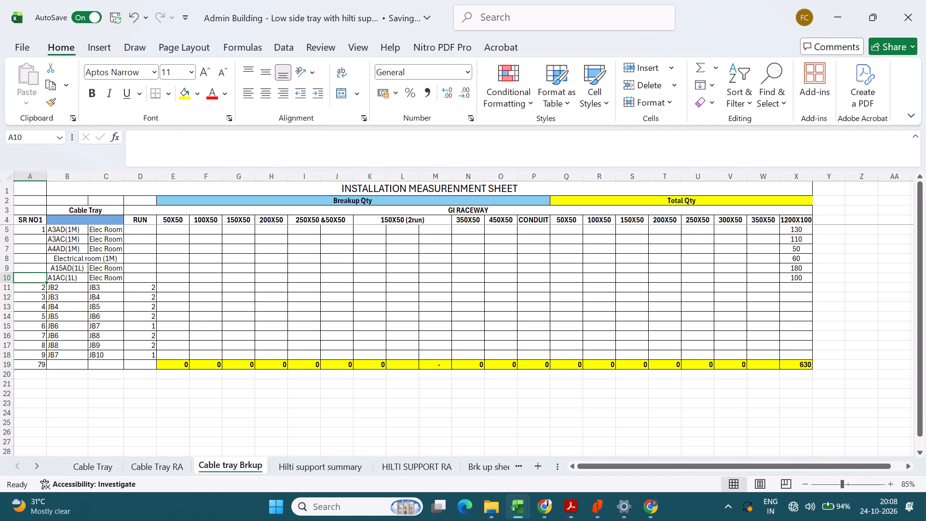
# Left-align the A15AD(1L) and A1AC(1L) labels in cells B9 and B10.
pyautogui.scroll(1, 58, 301)
pyautogui.moveTo(67, 268); pyautogui.dragTo(68, 280)
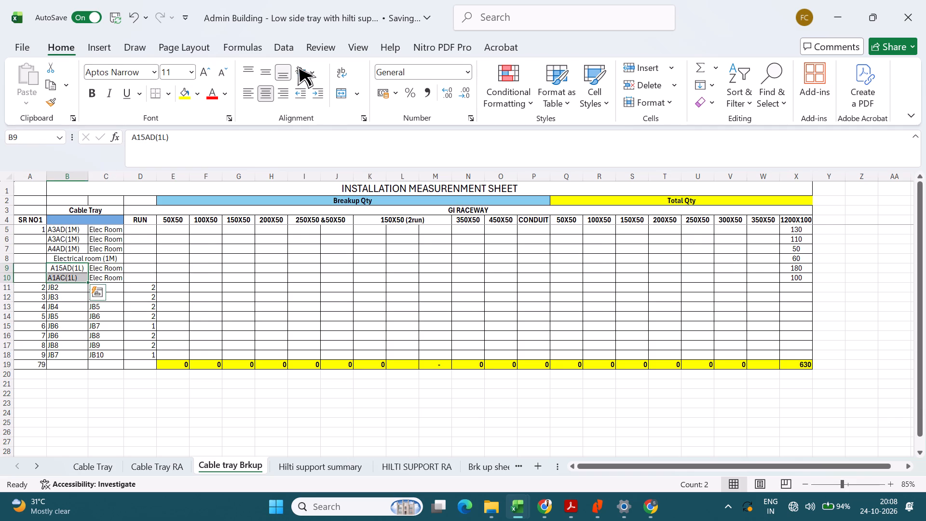
pyautogui.click(247, 93)
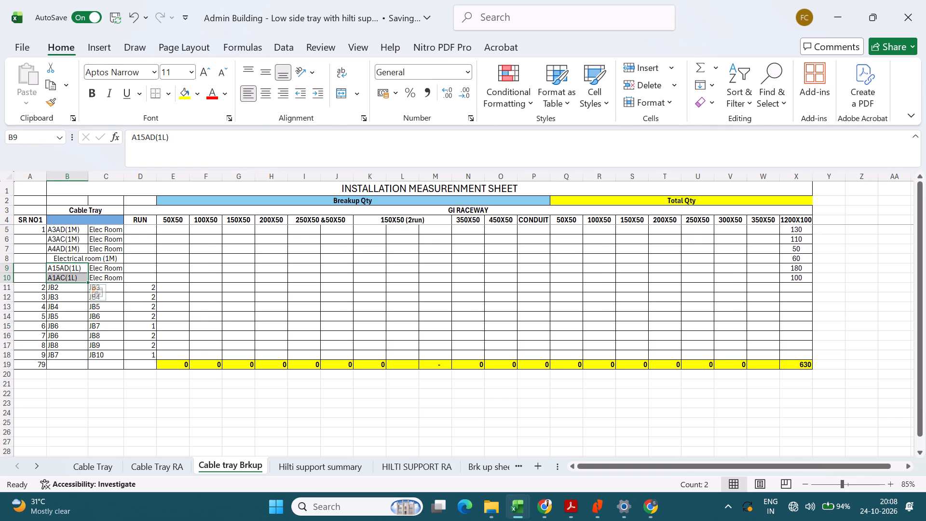
# Insert a blank row above the JB2 to JB3 row, at row 11.
pyautogui.click(5, 285)
pyautogui.click(7, 290)
pyautogui.click(7, 287)
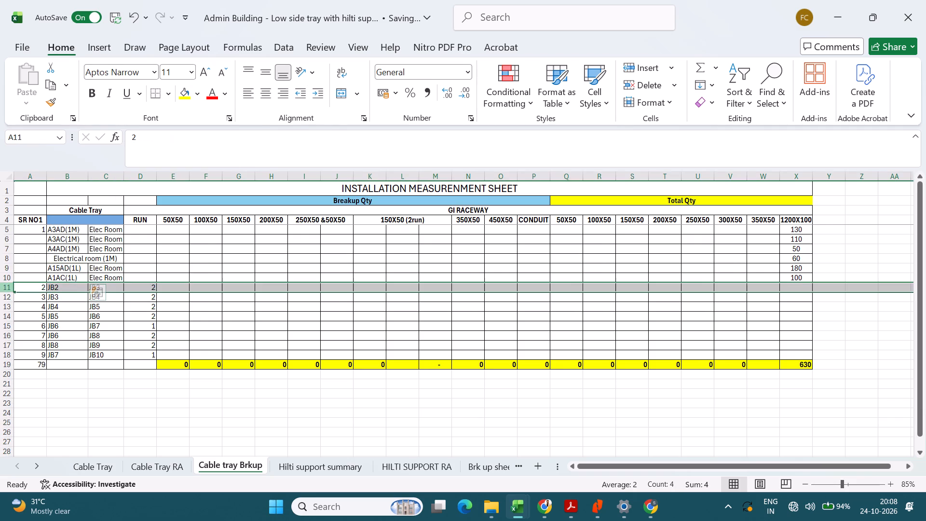
pyautogui.hotkey('ctrl', '+')
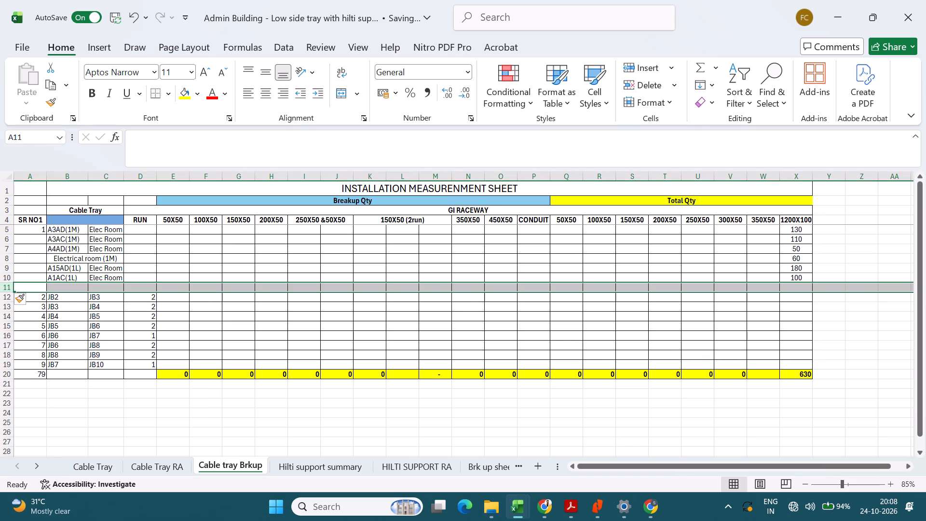
# Fill in row 11 with A13AE(1M) in column B and a copy of Elec Room in column C.
pyautogui.click(68, 284)
pyautogui.click(72, 287)
pyautogui.write('A13AE')
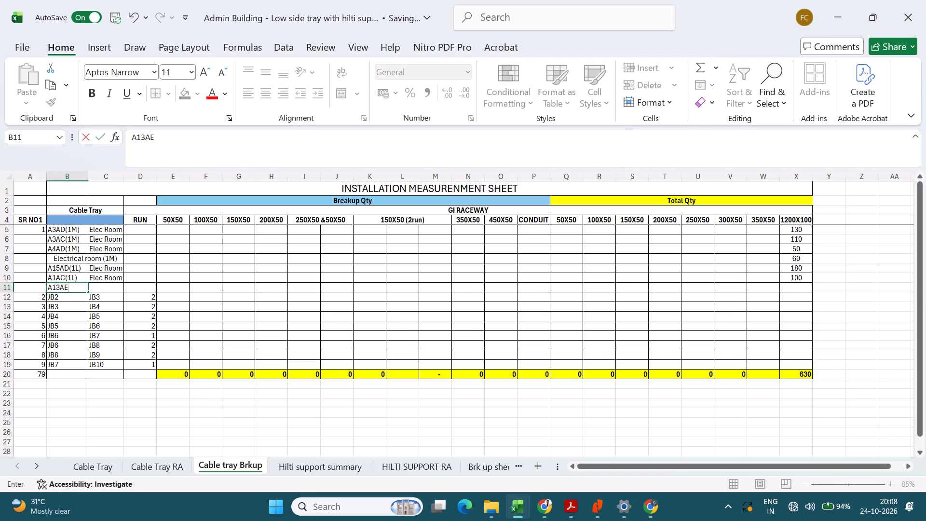
pyautogui.hotkey('shift', '(')
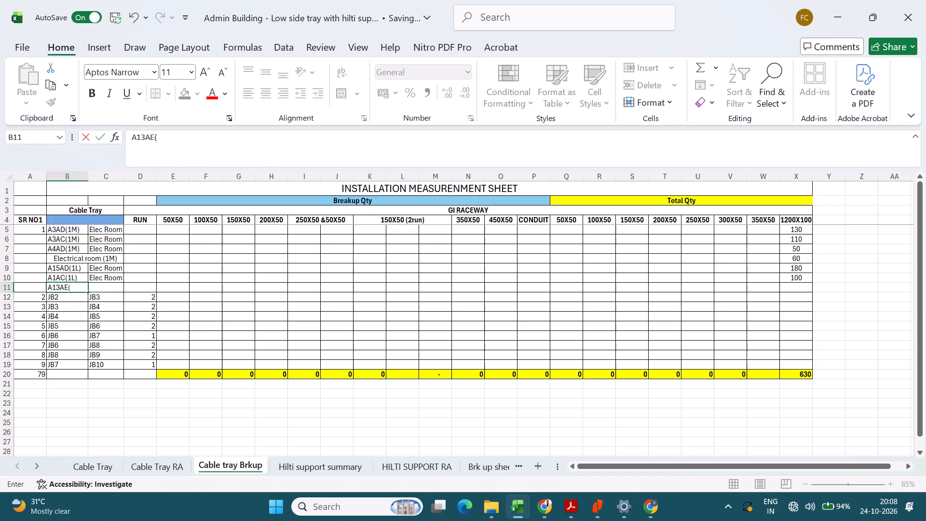
pyautogui.write('1M')
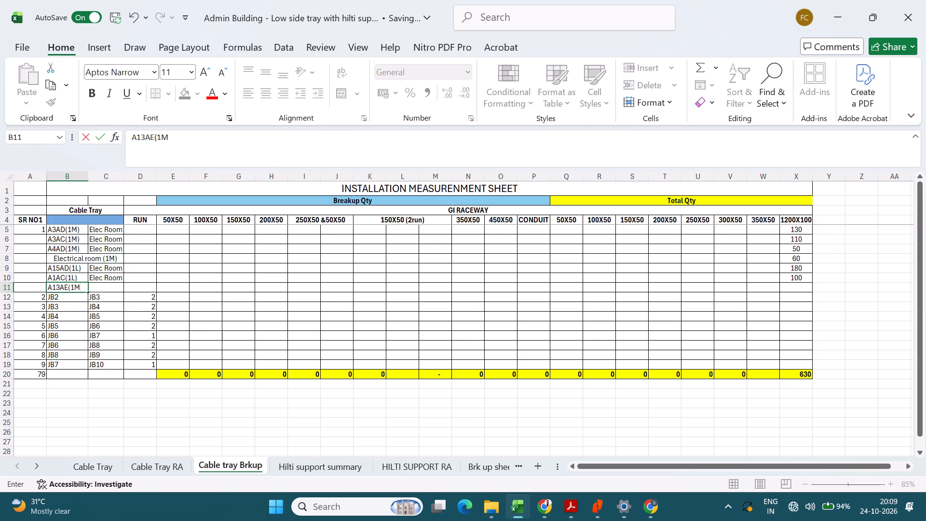
pyautogui.hotkey('shift', ')')
pyautogui.press('Tab')
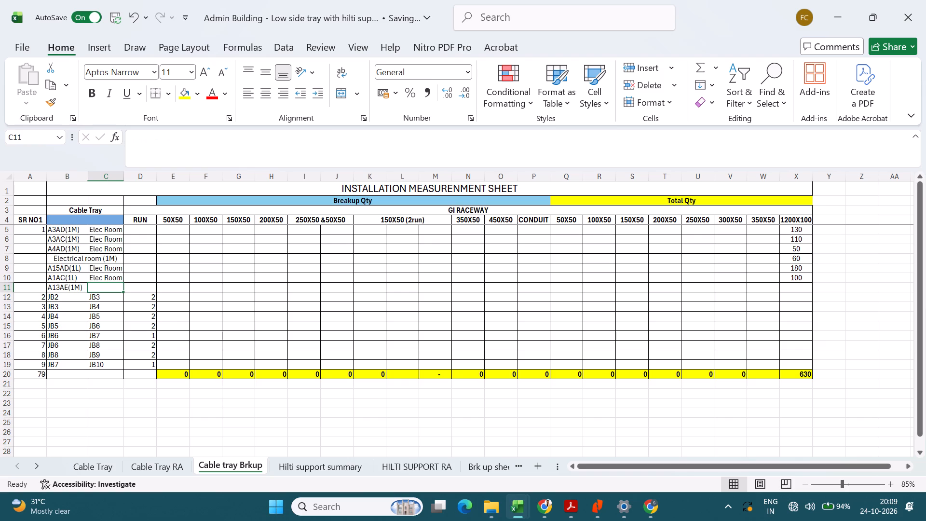
pyautogui.press('Up')
pyautogui.hotkey('ctrl', 'c')
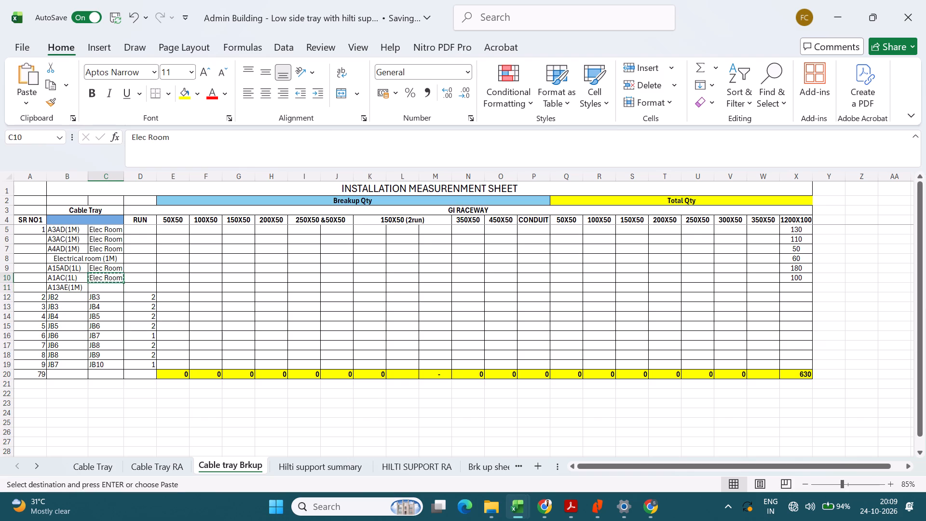
pyautogui.press('Down')
pyautogui.hotkey('ctrl', 'v')
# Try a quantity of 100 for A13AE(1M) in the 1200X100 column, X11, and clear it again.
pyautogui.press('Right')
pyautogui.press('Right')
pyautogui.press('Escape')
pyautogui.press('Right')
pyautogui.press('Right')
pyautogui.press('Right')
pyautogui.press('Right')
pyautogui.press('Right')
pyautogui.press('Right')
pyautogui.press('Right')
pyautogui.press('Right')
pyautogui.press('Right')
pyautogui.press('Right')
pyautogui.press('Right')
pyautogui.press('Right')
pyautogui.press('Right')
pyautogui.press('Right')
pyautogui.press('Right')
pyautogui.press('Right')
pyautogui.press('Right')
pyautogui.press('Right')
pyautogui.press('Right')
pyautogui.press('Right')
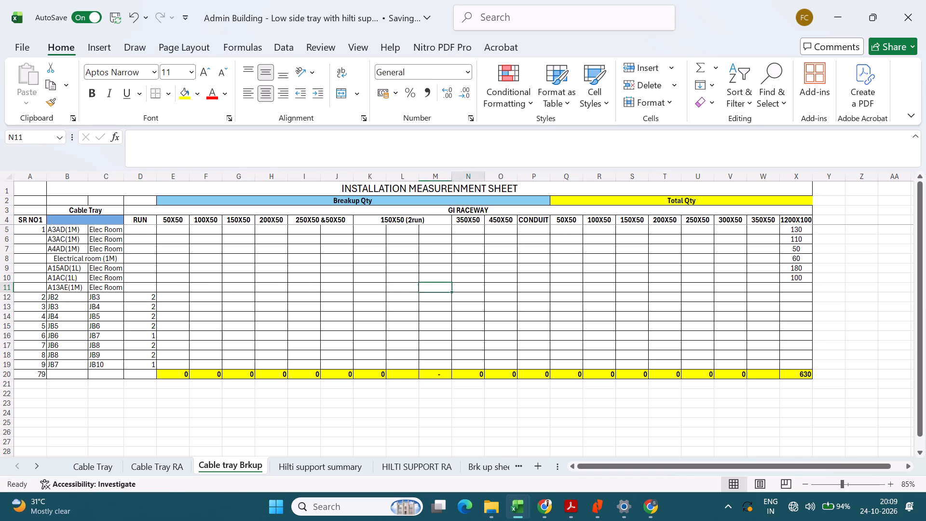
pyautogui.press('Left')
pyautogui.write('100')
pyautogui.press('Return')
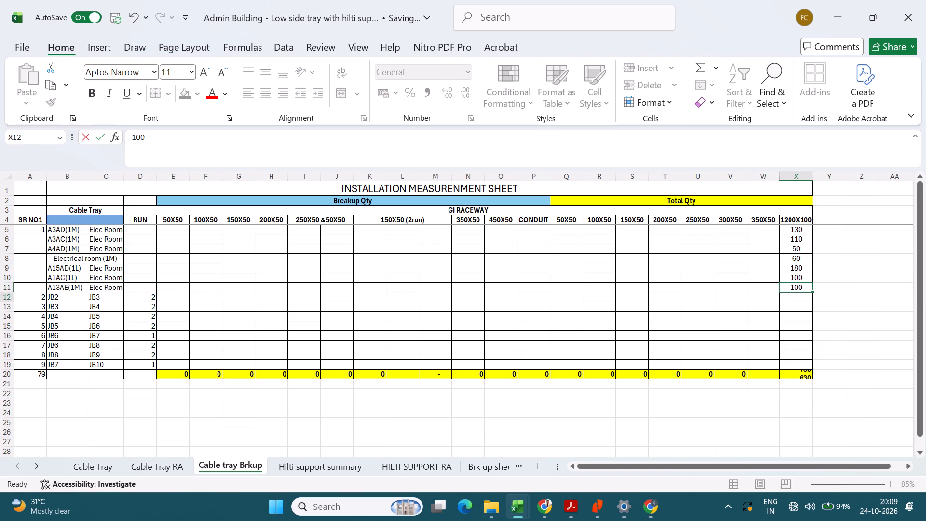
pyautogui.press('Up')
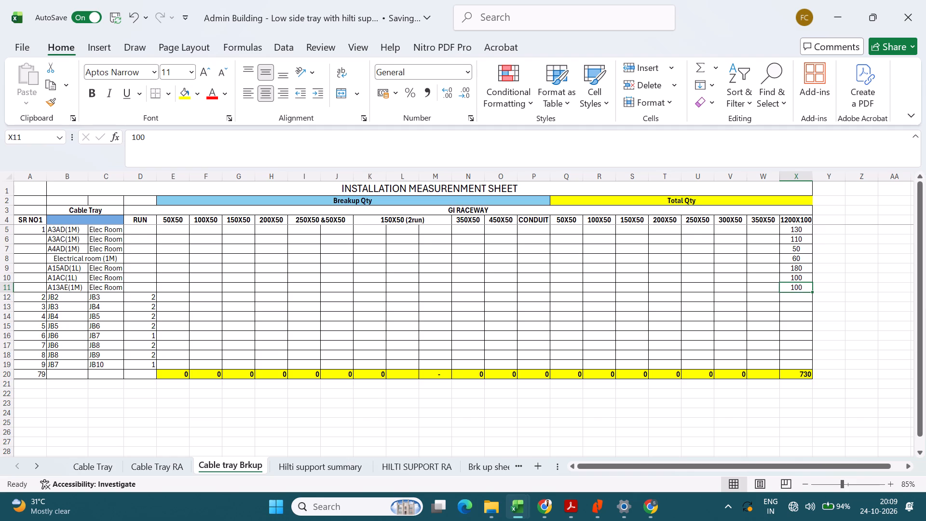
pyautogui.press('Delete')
# Change the 350X50 total quantity header in W4 to 1000X100.
pyautogui.press('Left')
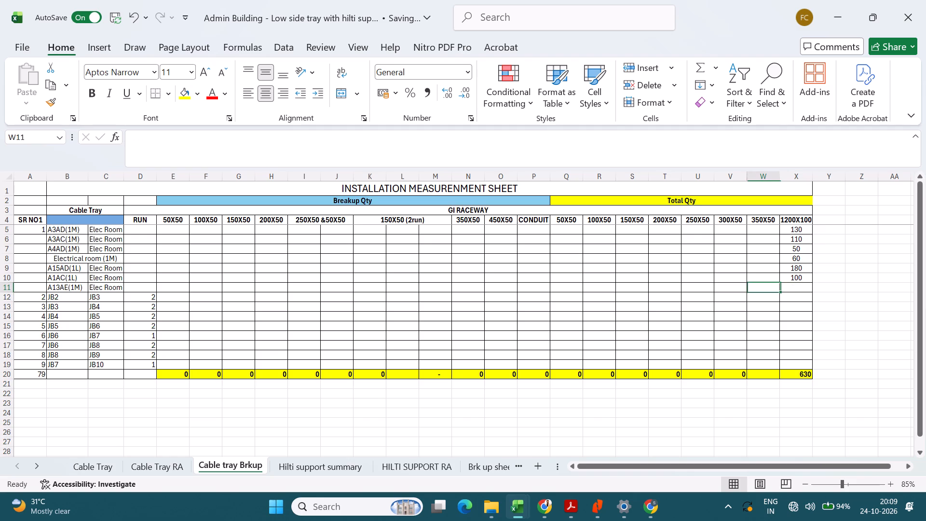
pyautogui.press('Up')
pyautogui.press('Up')
pyautogui.press('Up')
pyautogui.press('Up')
pyautogui.press('Up')
pyautogui.press('Up')
pyautogui.press('Up')
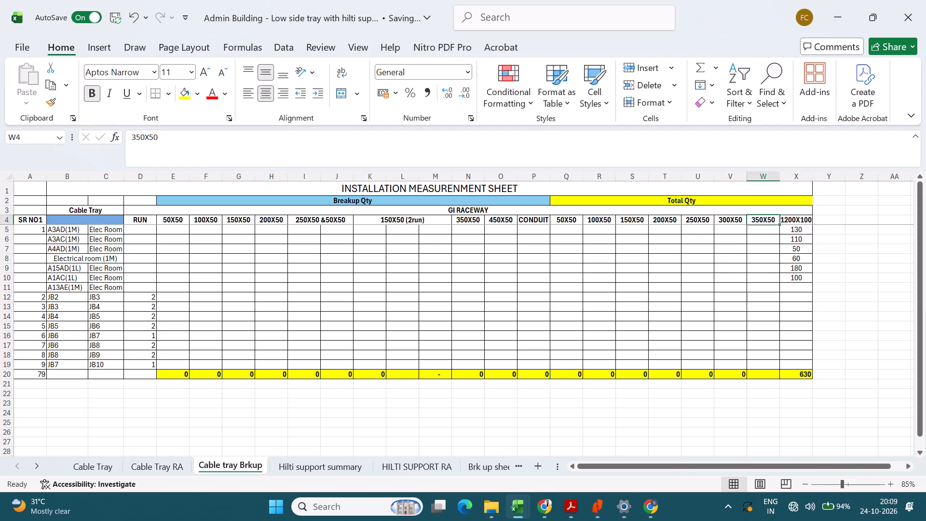
pyautogui.doubleClick(758, 219)
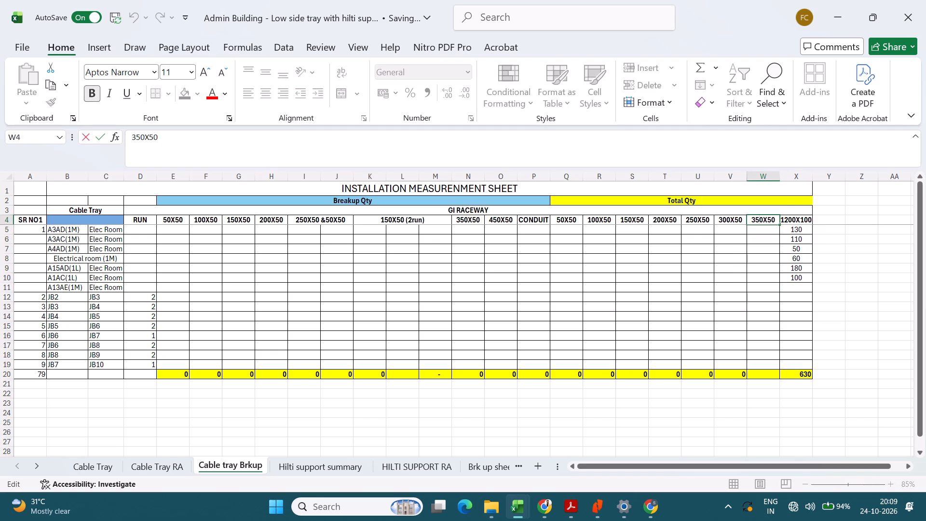
pyautogui.moveTo(763, 221); pyautogui.dragTo(751, 219)
pyautogui.write('1000')
pyautogui.press('Right')
pyautogui.press('Right')
pyautogui.press('Right')
pyautogui.press('Left')
pyautogui.press('BackSpace')
pyautogui.write('10')
pyautogui.click(781, 242)
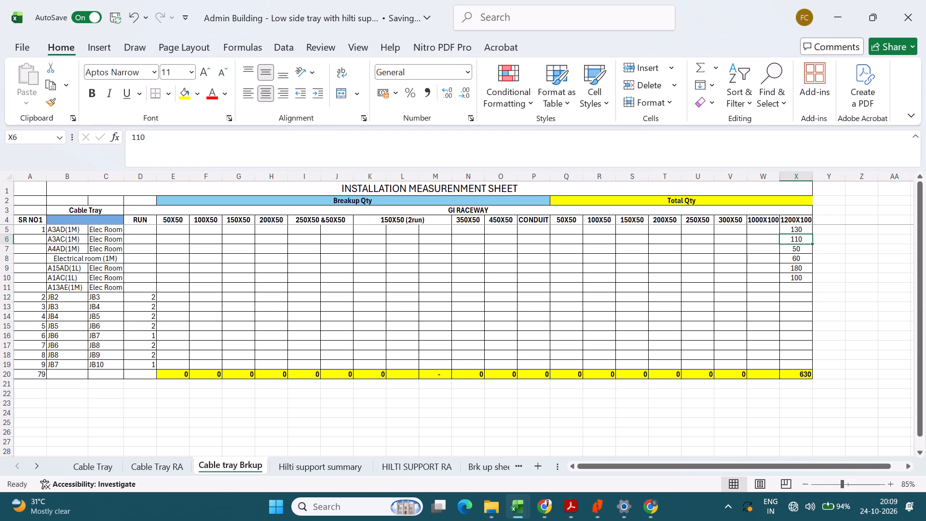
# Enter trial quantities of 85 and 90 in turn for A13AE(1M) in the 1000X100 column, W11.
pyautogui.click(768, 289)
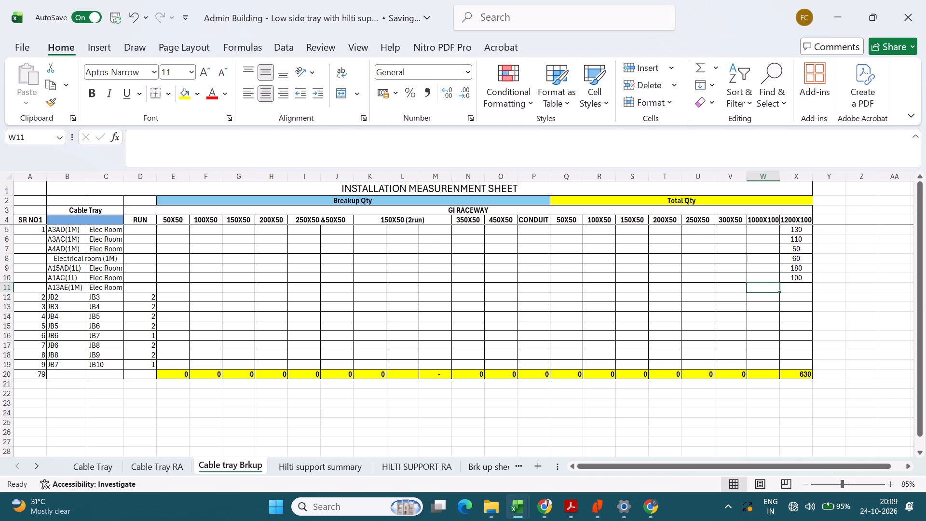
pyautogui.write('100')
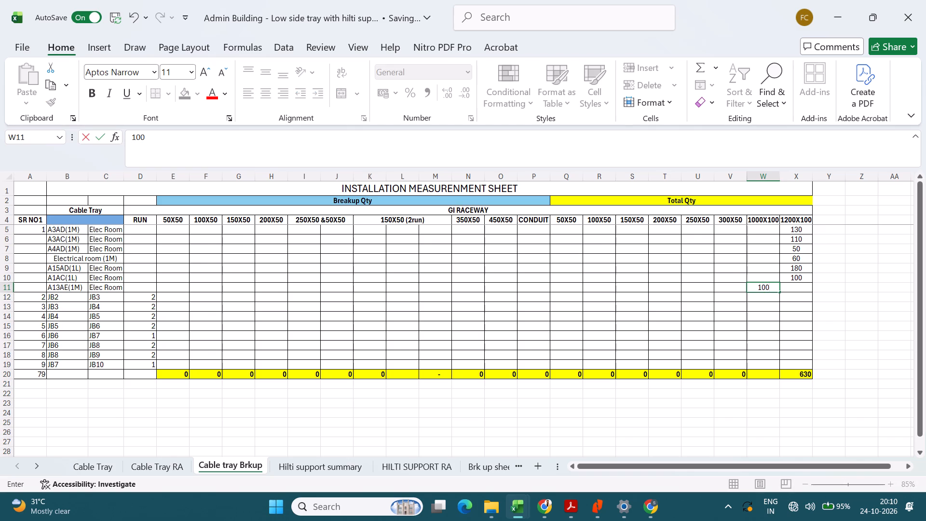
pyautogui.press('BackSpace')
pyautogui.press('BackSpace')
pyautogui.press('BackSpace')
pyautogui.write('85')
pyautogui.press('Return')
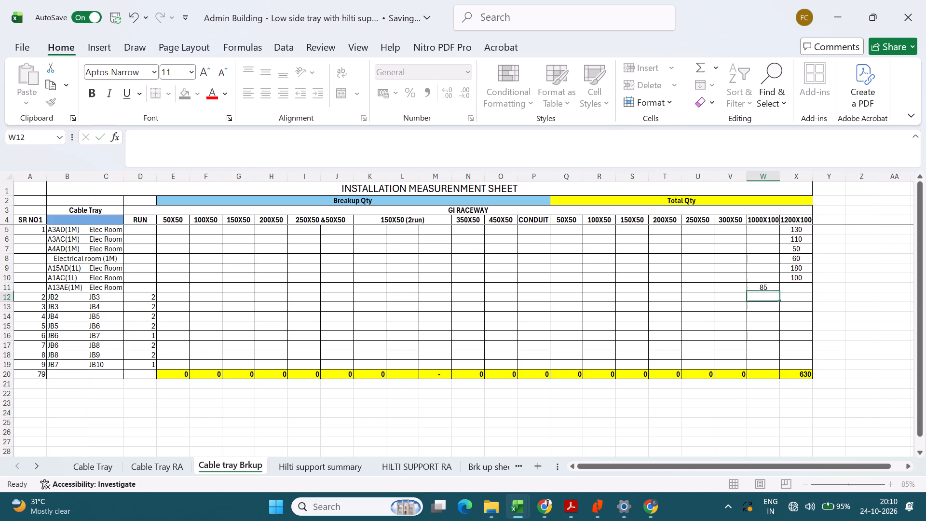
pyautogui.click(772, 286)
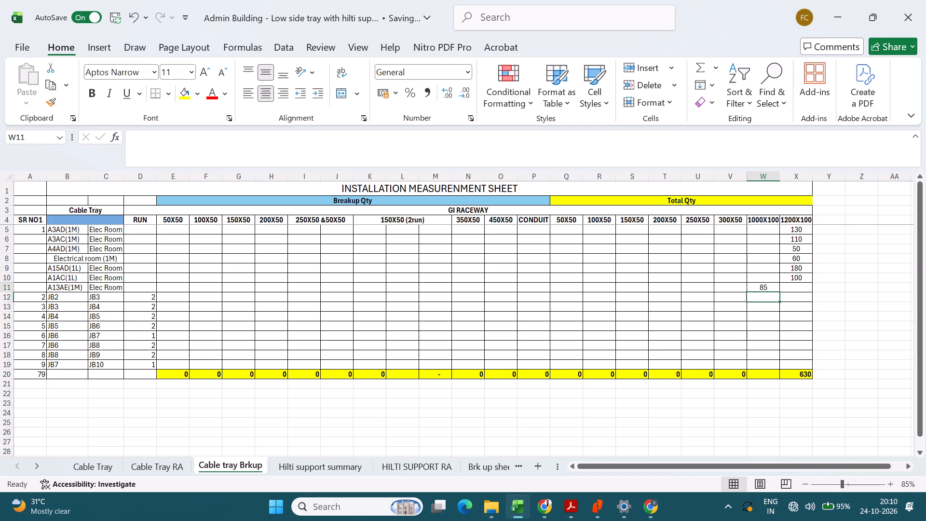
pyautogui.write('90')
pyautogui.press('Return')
# Set the 1000X100 quantity for A13AE(1M) in W11 to 100.
pyautogui.click(766, 284)
pyautogui.write('100')
pyautogui.press('Return')
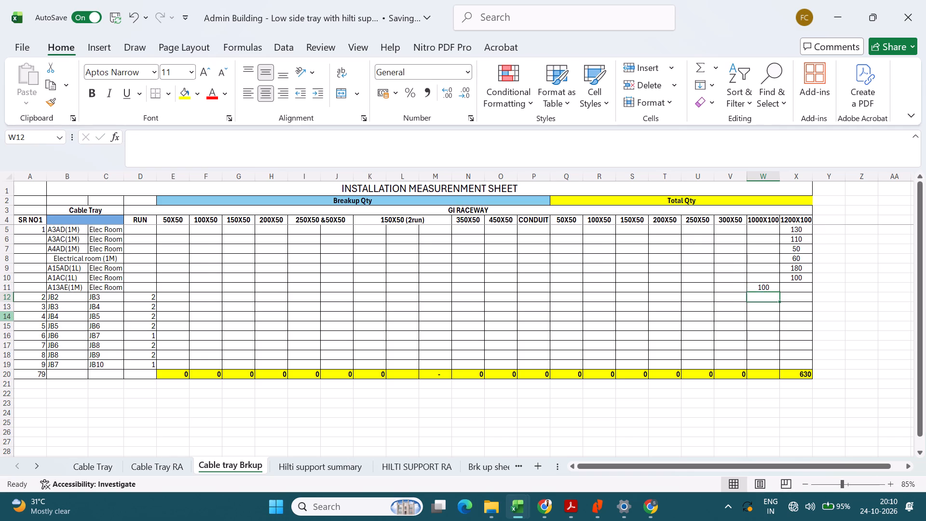
# Clear the serial number and the JB2 and JB3 labels from A12:C12.
pyautogui.moveTo(42, 297); pyautogui.dragTo(110, 295)
pyautogui.press('Delete')
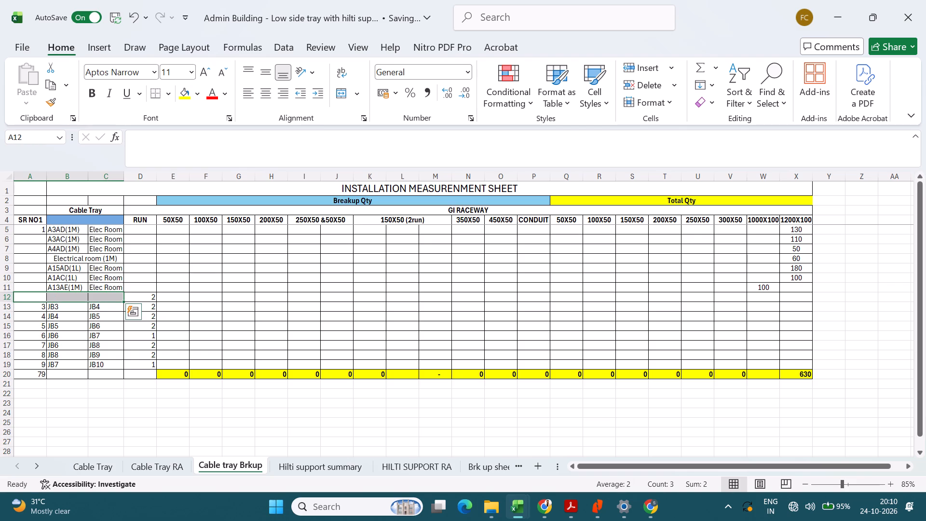
# Enter A4AD(1L) as the cable tray start label in B12.
pyautogui.click(63, 293)
pyautogui.click(64, 294)
pyautogui.write('A4AD')
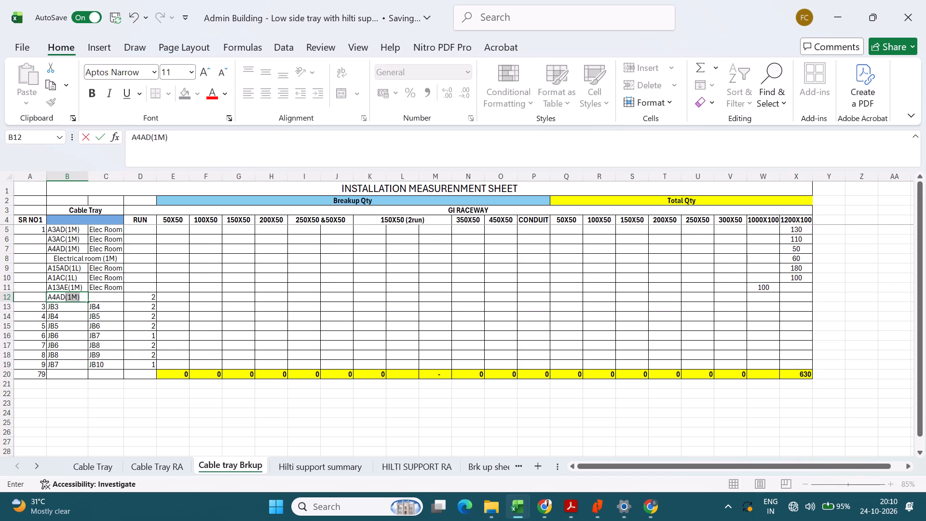
pyautogui.press('Tab')
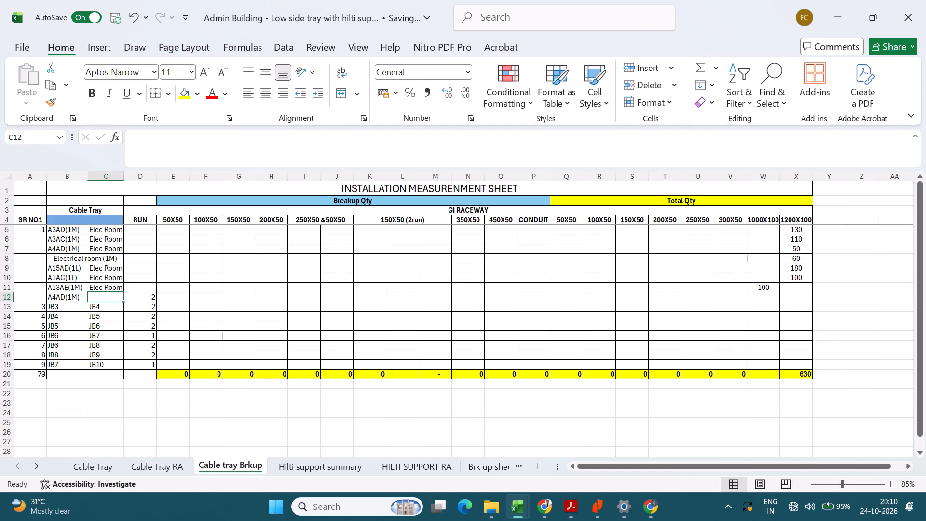
pyautogui.press('Left')
pyautogui.press('F2')
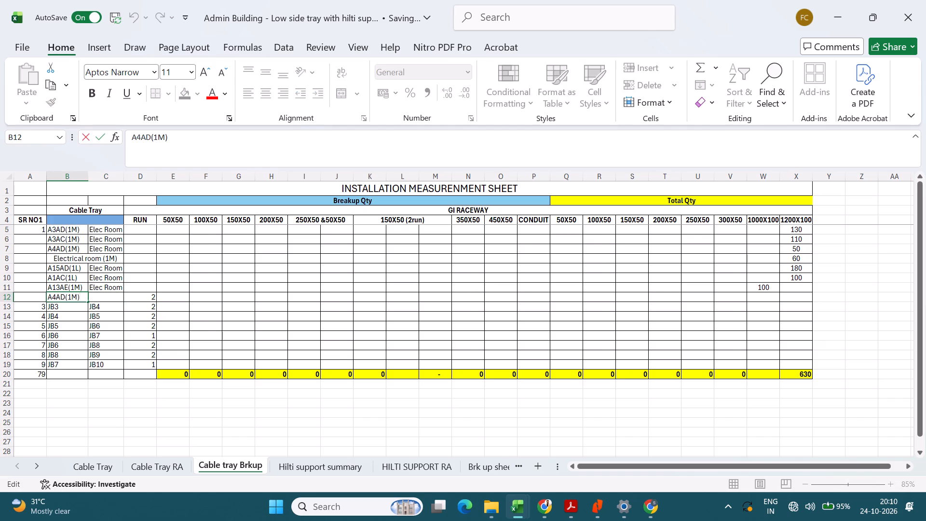
pyautogui.press('Left')
pyautogui.press('Left')
pyautogui.press('Right')
pyautogui.press('BackSpace')
pyautogui.press('l')
pyautogui.press('Tab')
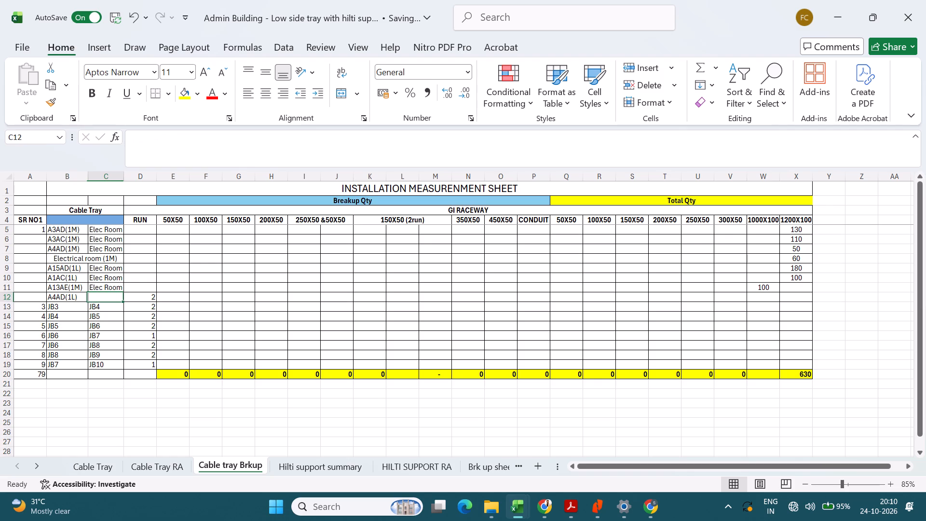
# Copy the Elec Room label from C11 into C12 for the A4AD(1L) tray.
pyautogui.press('Up')
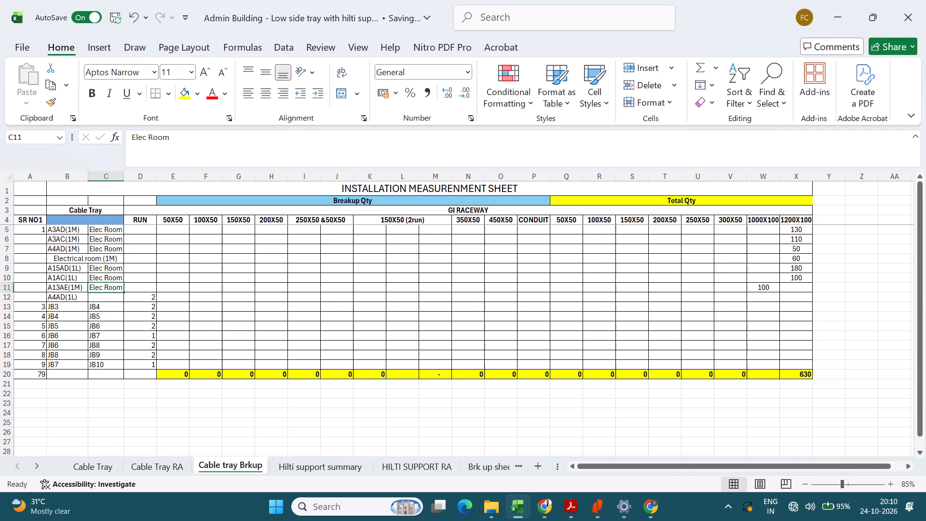
pyautogui.hotkey('ctrl', 'c')
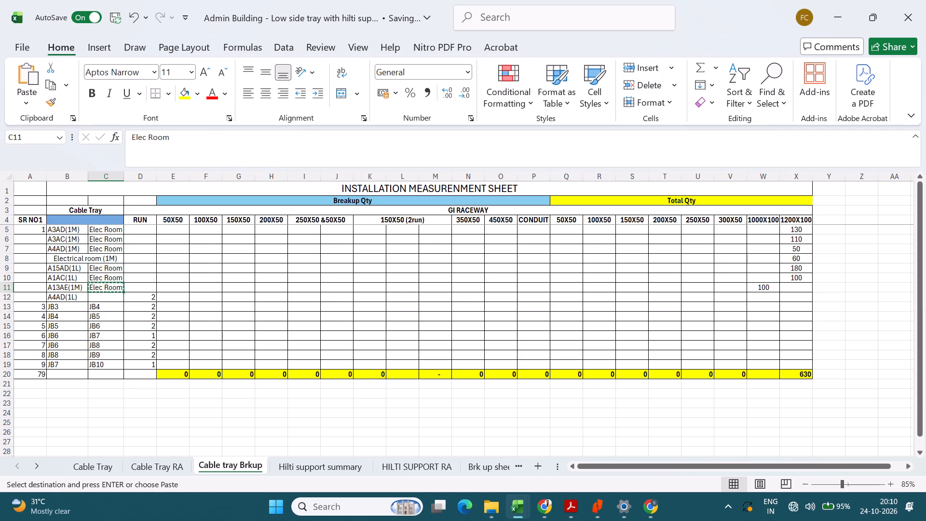
pyautogui.press('Down')
pyautogui.hotkey('ctrl', 'v')
pyautogui.press('Right')
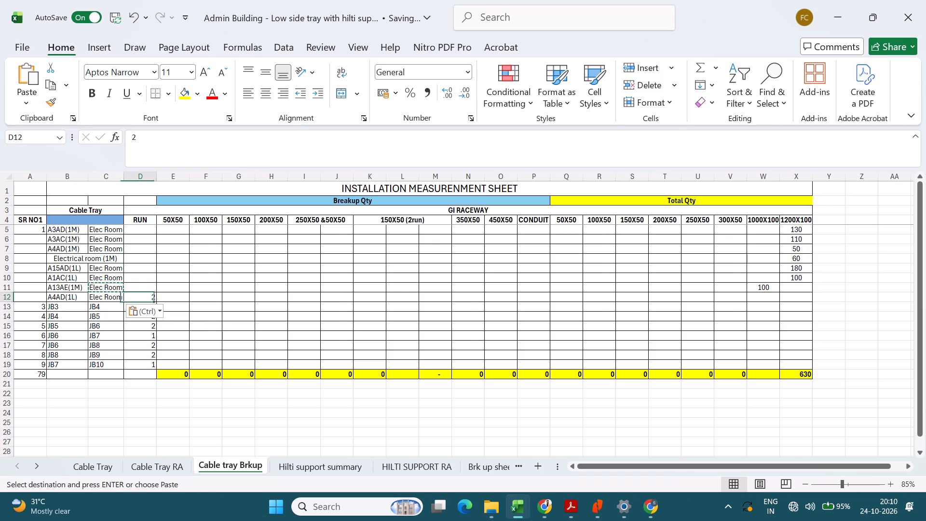
pyautogui.press('Escape')
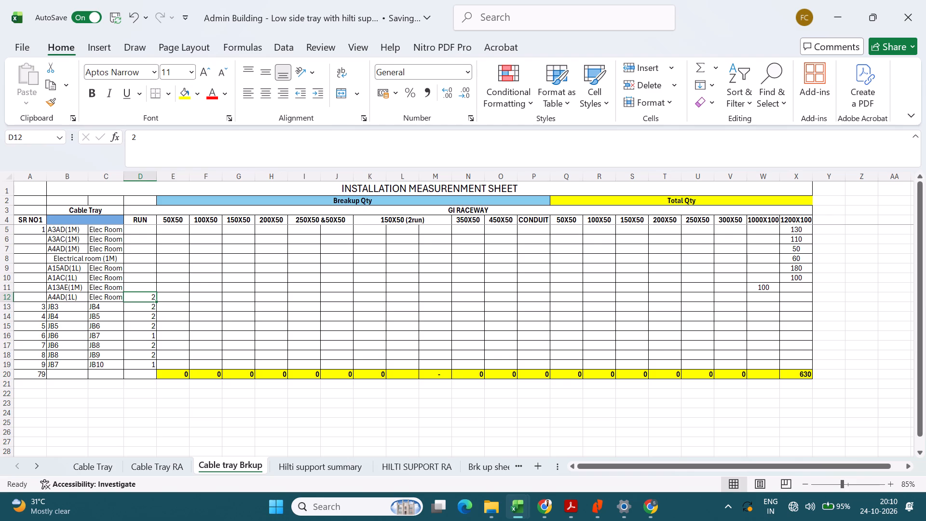
# Enter a quantity of 15 for A4AD(1L) in the 1000X100 column, W12.
pyautogui.press('Right')
pyautogui.press('Left')
pyautogui.press('Right')
pyautogui.press('Right')
pyautogui.press('Right')
pyautogui.press('Right')
pyautogui.press('Right')
pyautogui.press('Right')
pyautogui.press('Right')
pyautogui.press('Right')
pyautogui.press('Right')
pyautogui.press('Right')
pyautogui.press('Right')
pyautogui.press('Right')
pyautogui.press('Right')
pyautogui.press('Right')
pyautogui.press('Right')
pyautogui.press('Right')
pyautogui.press('Right')
pyautogui.press('Right')
pyautogui.press('Right')
pyautogui.press('Right')
pyautogui.press('Left')
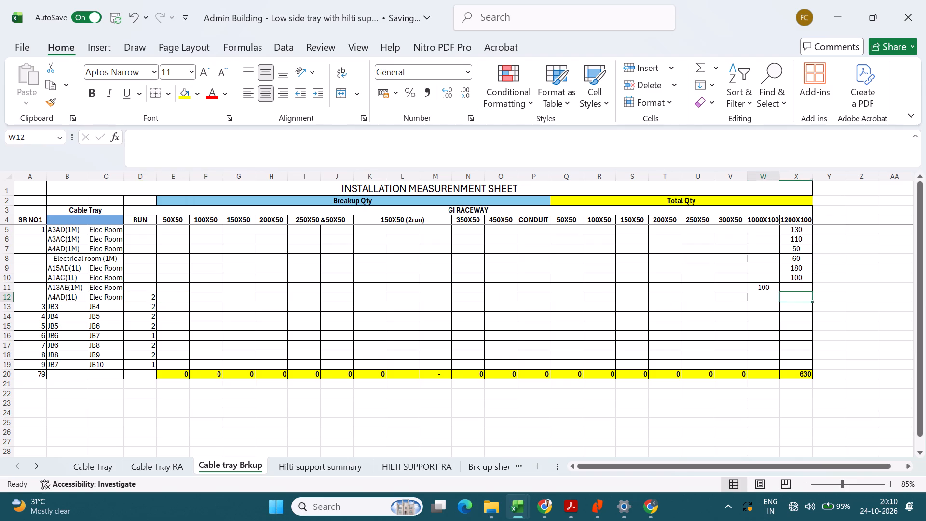
pyautogui.write('15')
pyautogui.press('Return')
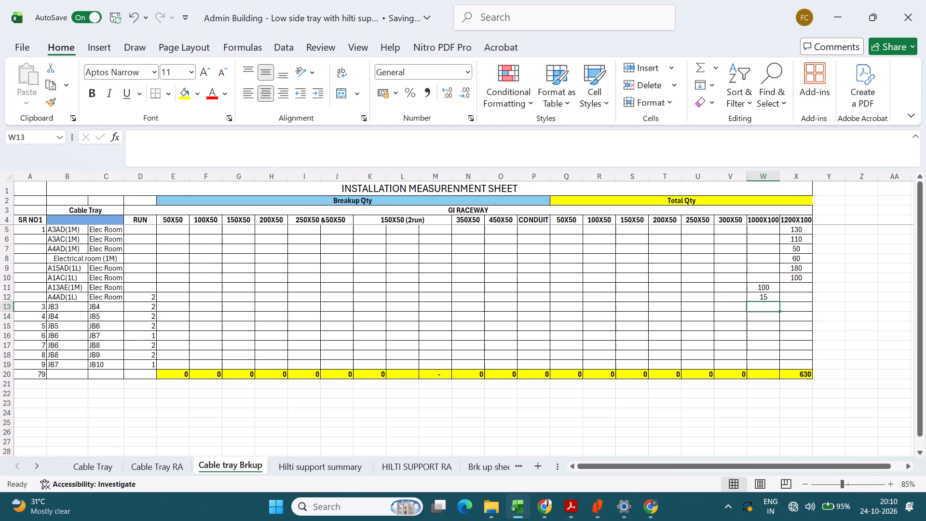
# Copy the 1200X100 column's total formula from X20 into W20 to sum the 1000X100 quantities.
pyautogui.press('Right')
pyautogui.press('Down')
pyautogui.press('Down')
pyautogui.press('Down')
pyautogui.press('Down')
pyautogui.press('Down')
pyautogui.press('Down')
pyautogui.press('Down')
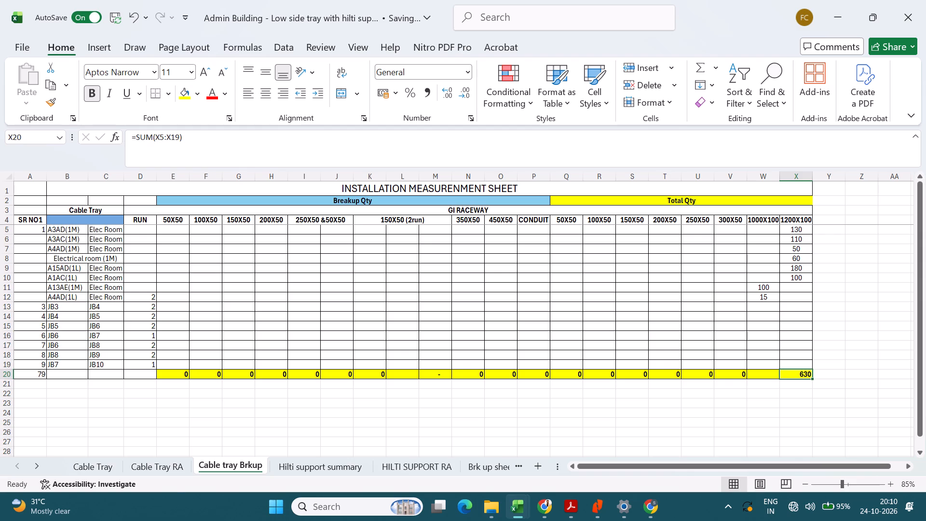
pyautogui.hotkey('ctrl', 'c')
pyautogui.press('Left')
pyautogui.hotkey('ctrl', 'v')
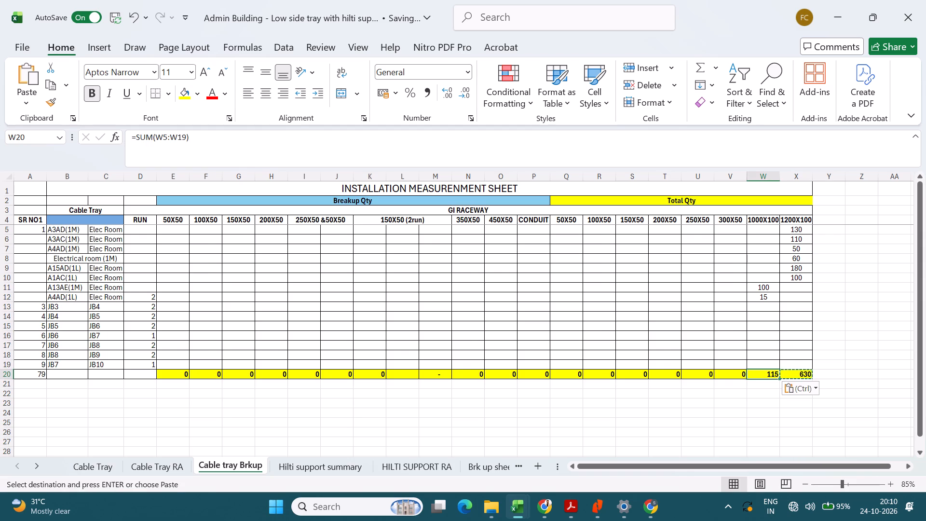
pyautogui.press('Left')
pyautogui.press('Right')
# On the Cable Tray sheet, link the 1000 x 100mm quantity in E15 to the W20 total on Cable tray Brkup.
pyautogui.click(101, 463)
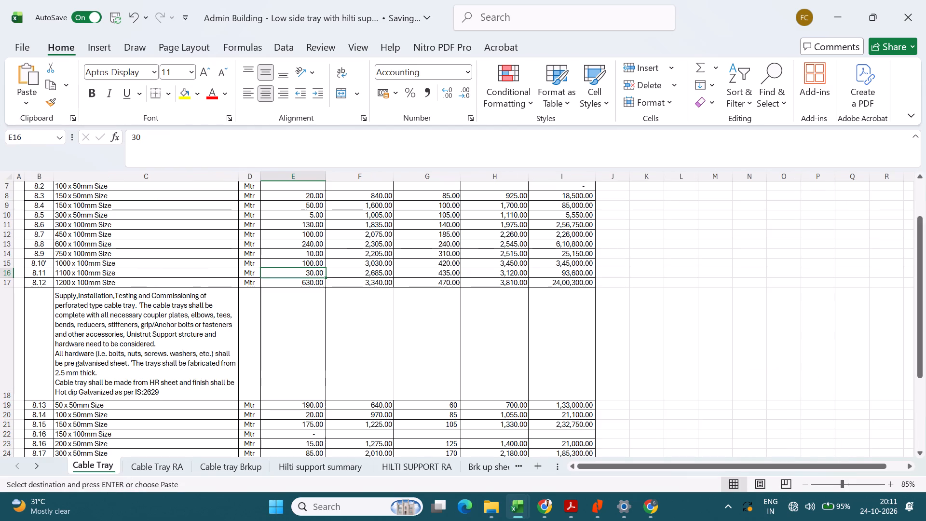
pyautogui.click(307, 262)
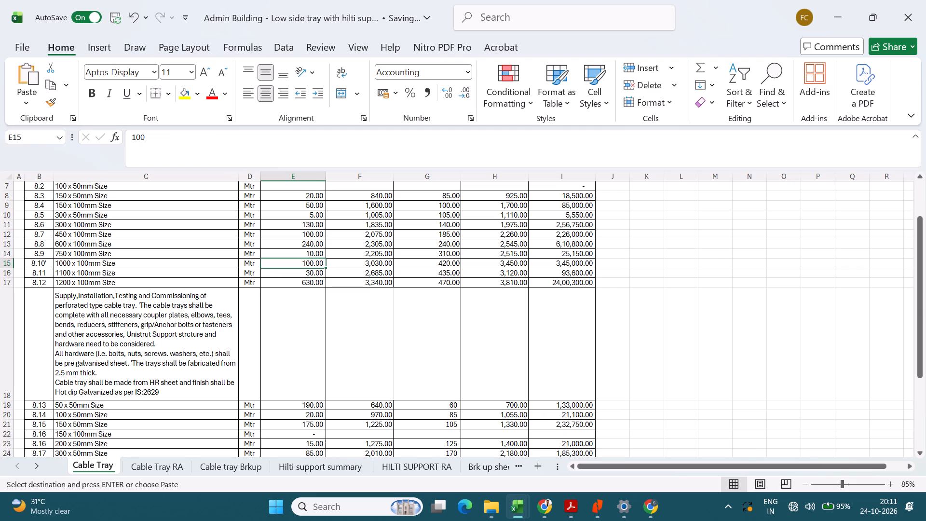
pyautogui.press('=')
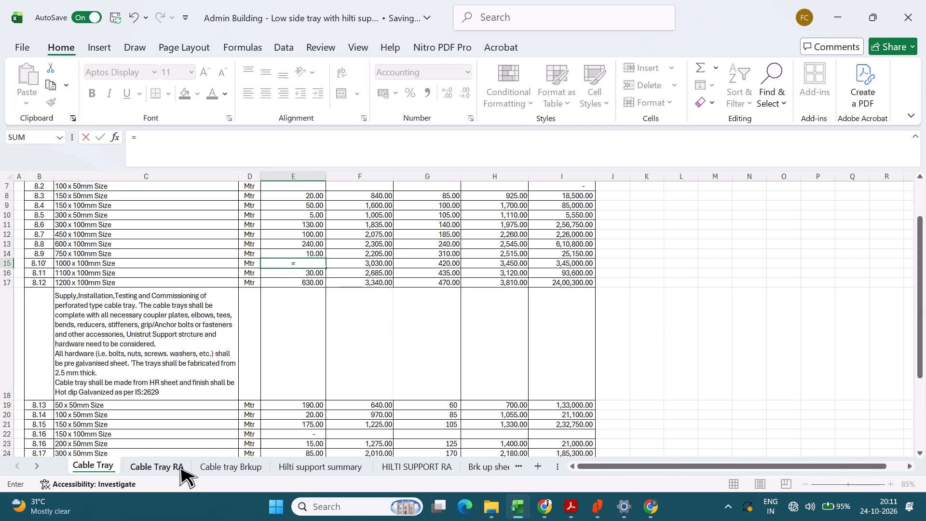
pyautogui.click(178, 463)
pyautogui.click(231, 466)
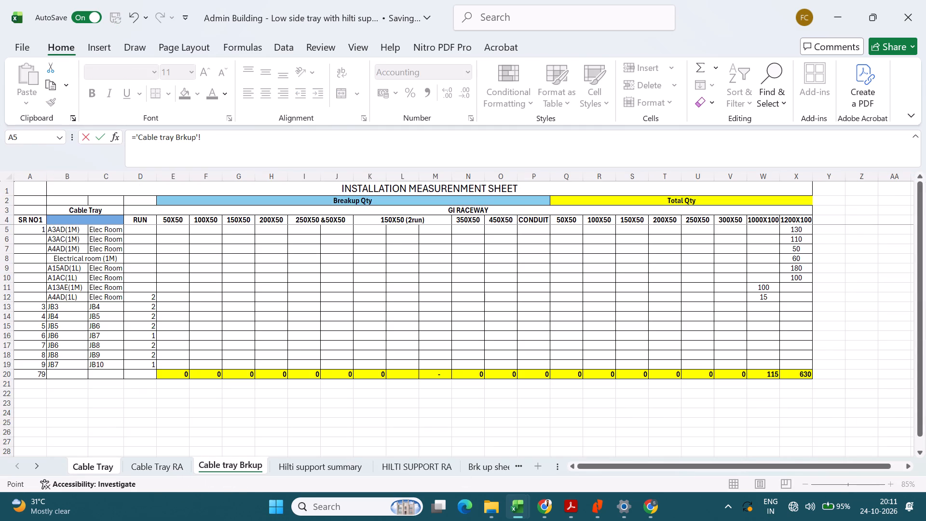
pyautogui.click(770, 373)
pyautogui.press('Return')
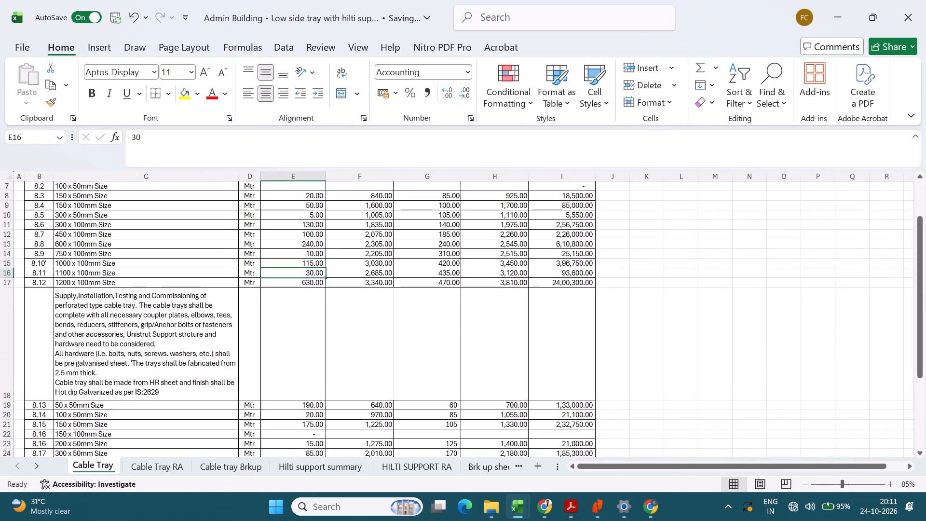
# In the MICRON HILTI CABLE TRAY Support workbook, review the HILTI SUPPORT RA rate build-ups and the NT cost summary.
pyautogui.click(313, 254)
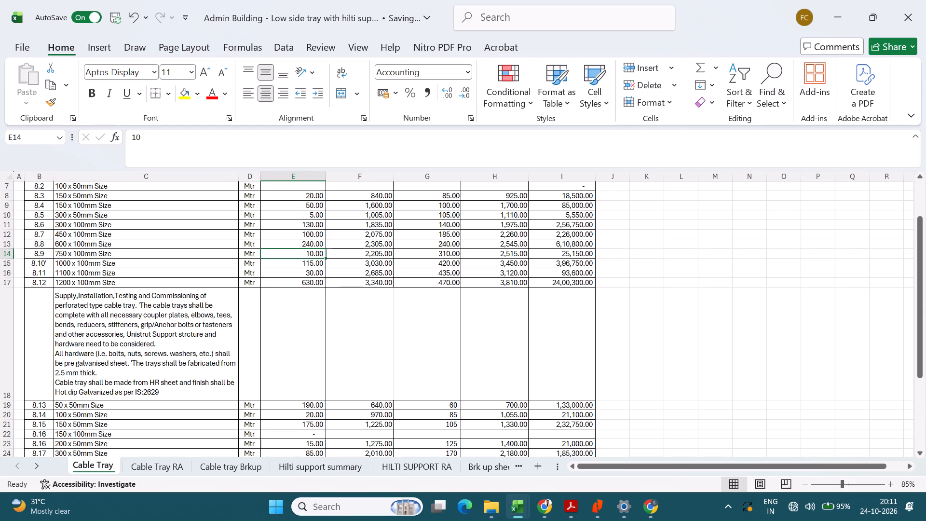
pyautogui.hotkey('alt', 'Tab')
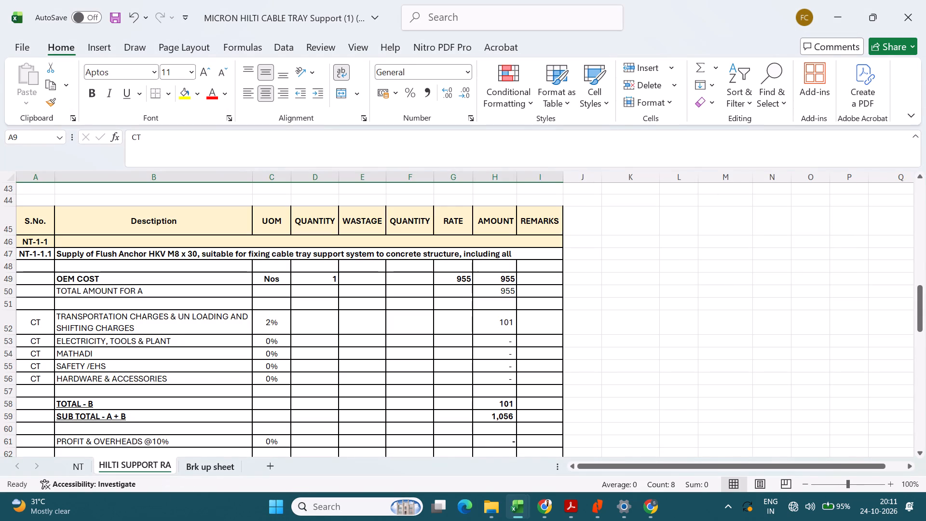
pyautogui.scroll(-8, 191, 357)
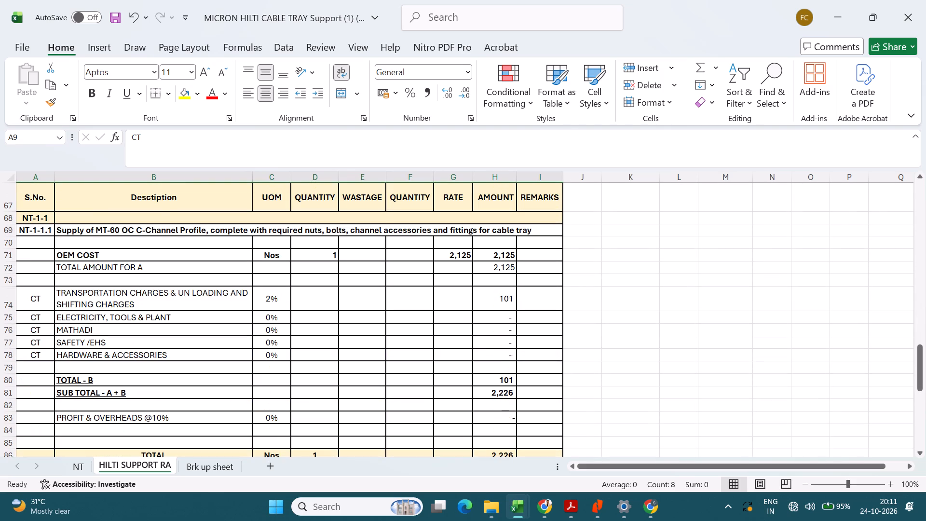
pyautogui.scroll(-4, 191, 361)
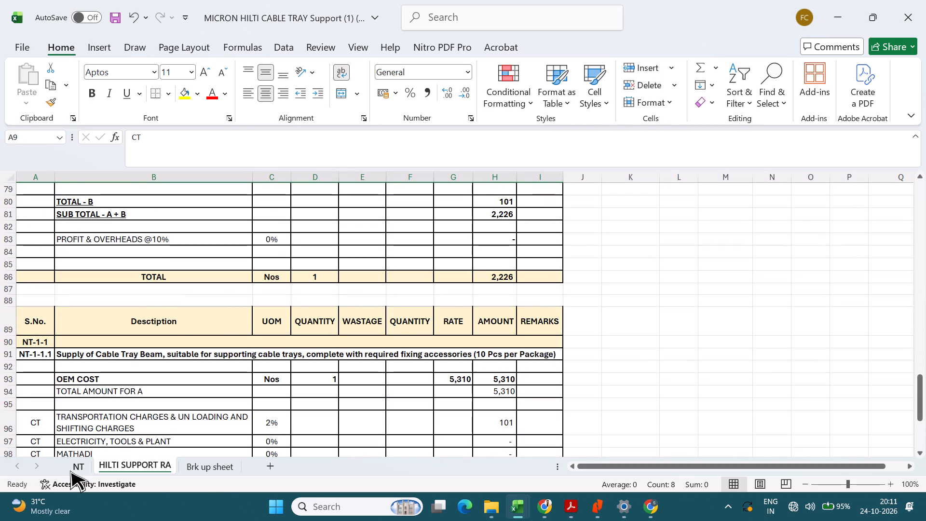
pyautogui.click(70, 470)
pyautogui.scroll(-2, 225, 398)
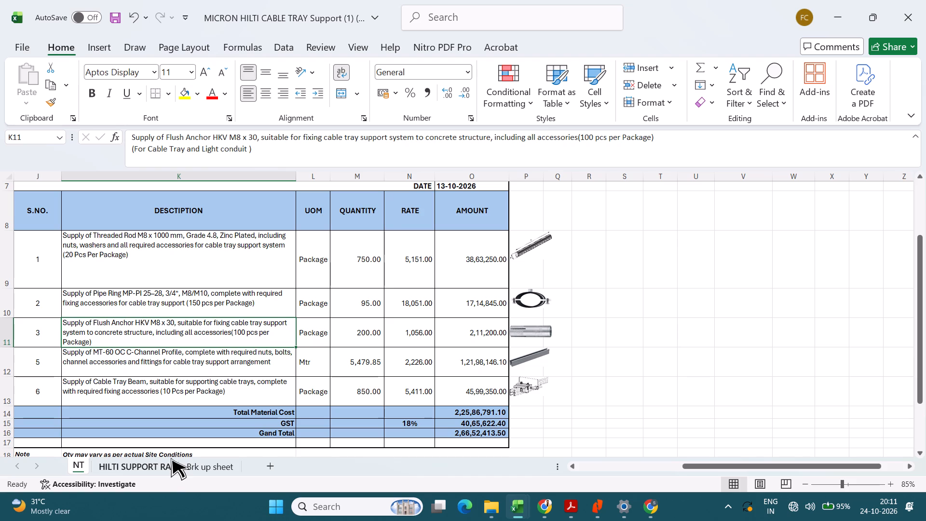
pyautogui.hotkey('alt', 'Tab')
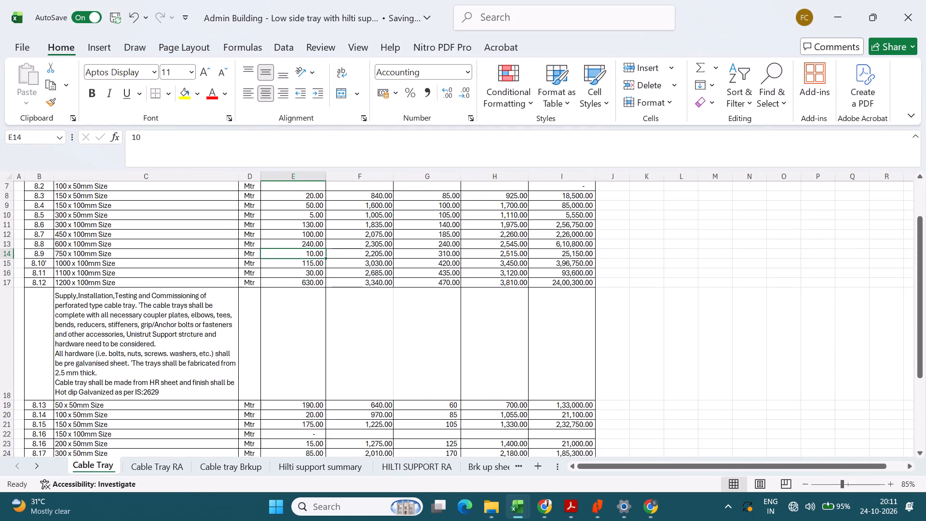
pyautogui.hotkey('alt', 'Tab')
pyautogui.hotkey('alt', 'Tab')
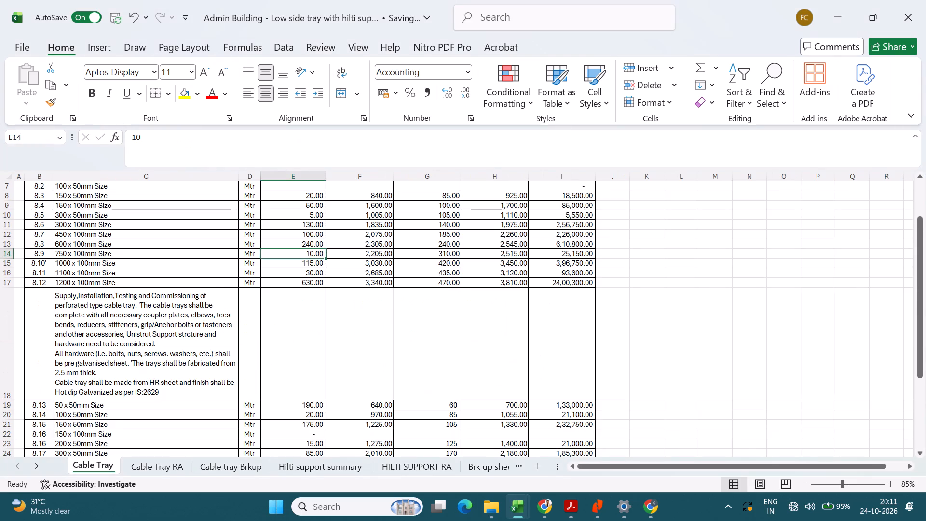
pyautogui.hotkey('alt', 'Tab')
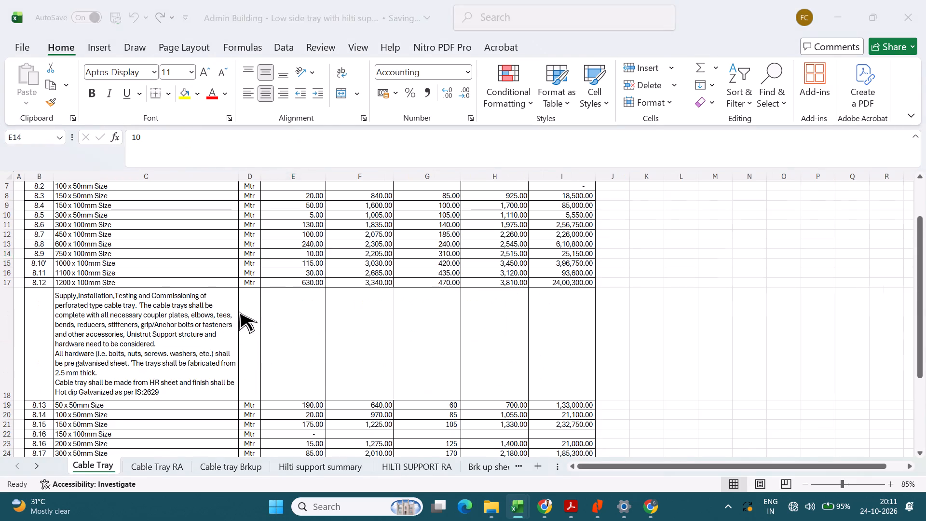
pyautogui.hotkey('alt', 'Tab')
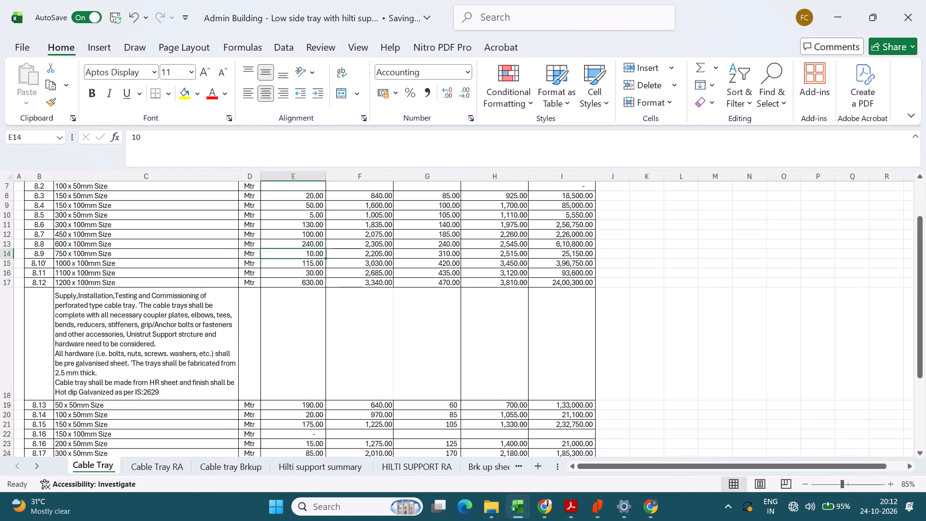
# In the MICRON HILTI workbook, examine the HILTI SUPPORT RA rate build-ups up to the threaded rod item and view the Brk up sheet.
pyautogui.hotkey('alt', 'Tab')
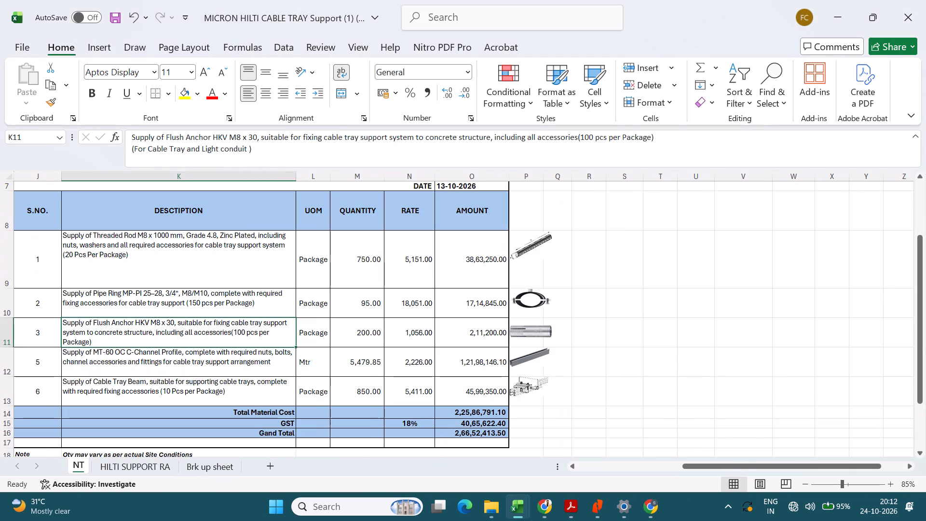
pyautogui.click(151, 467)
pyautogui.scroll(12, 190, 419)
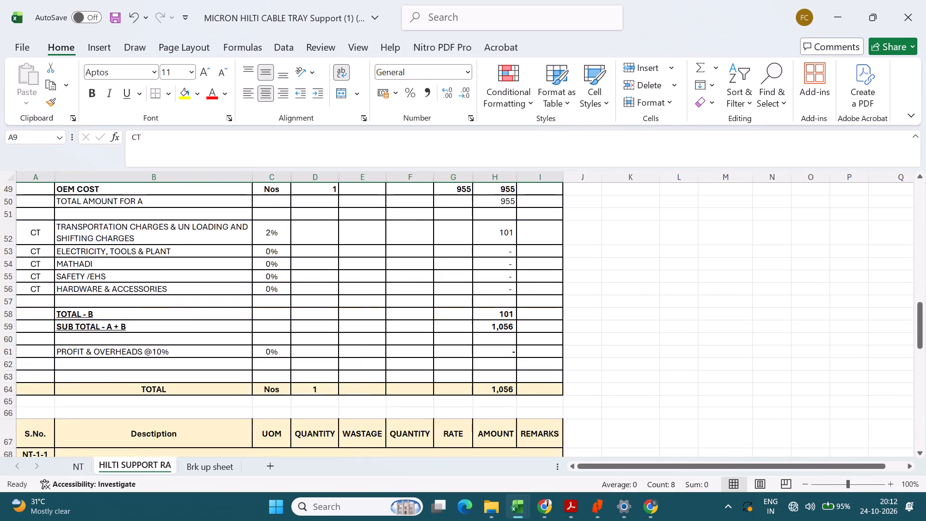
pyautogui.scroll(12, 190, 409)
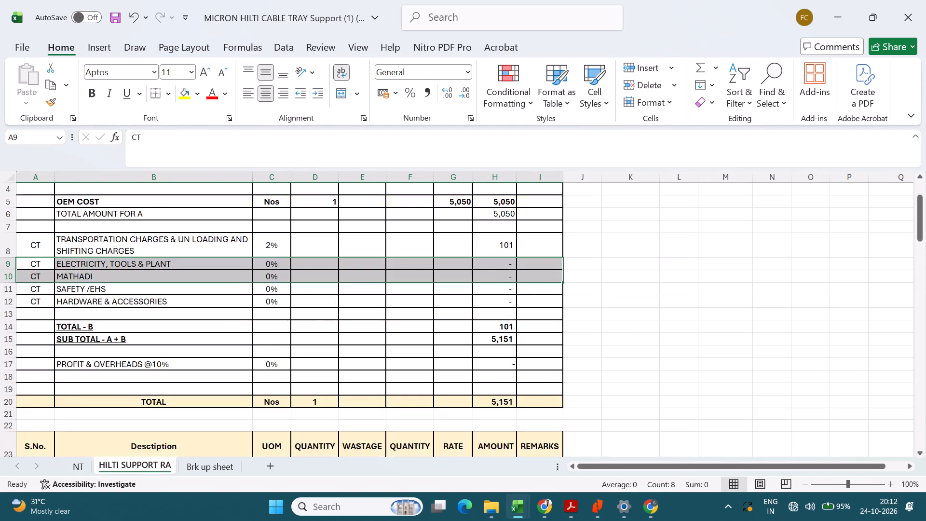
pyautogui.scroll(6, 190, 409)
pyautogui.click(193, 401)
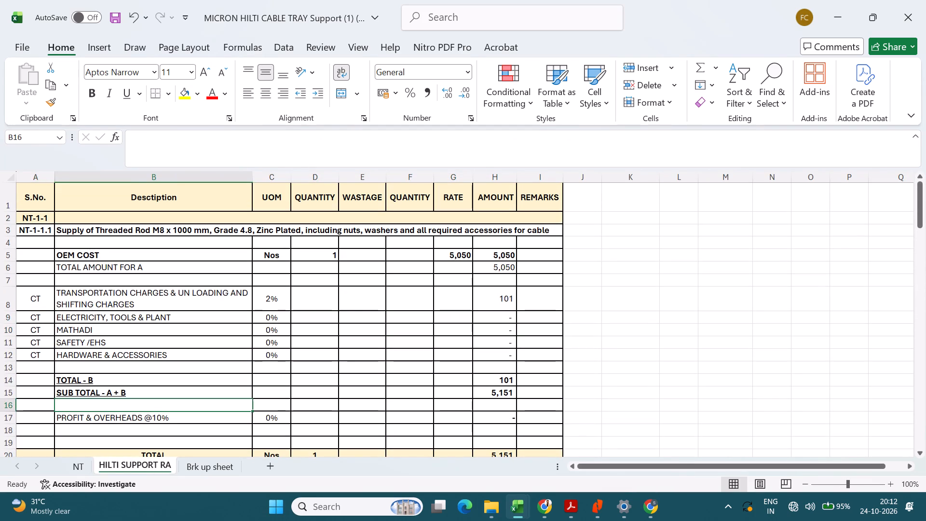
pyautogui.scroll(-1, 193, 401)
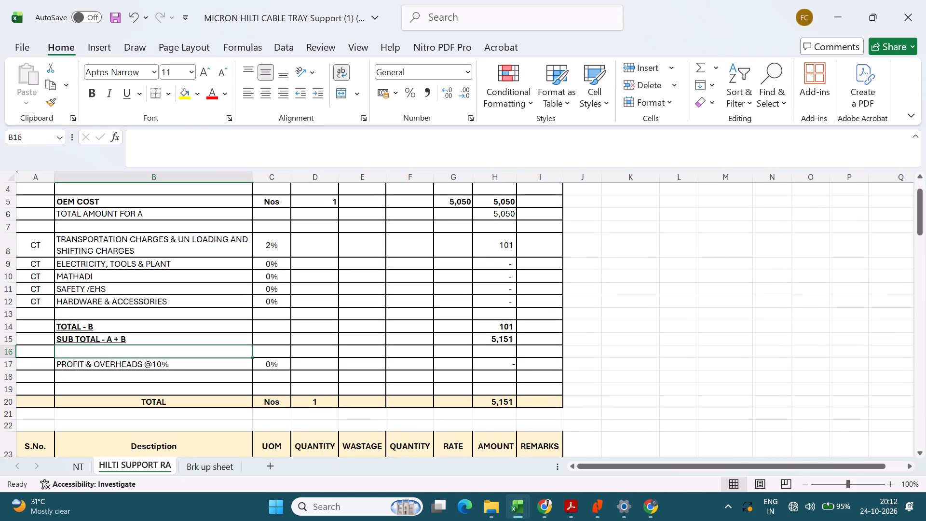
pyautogui.click(194, 467)
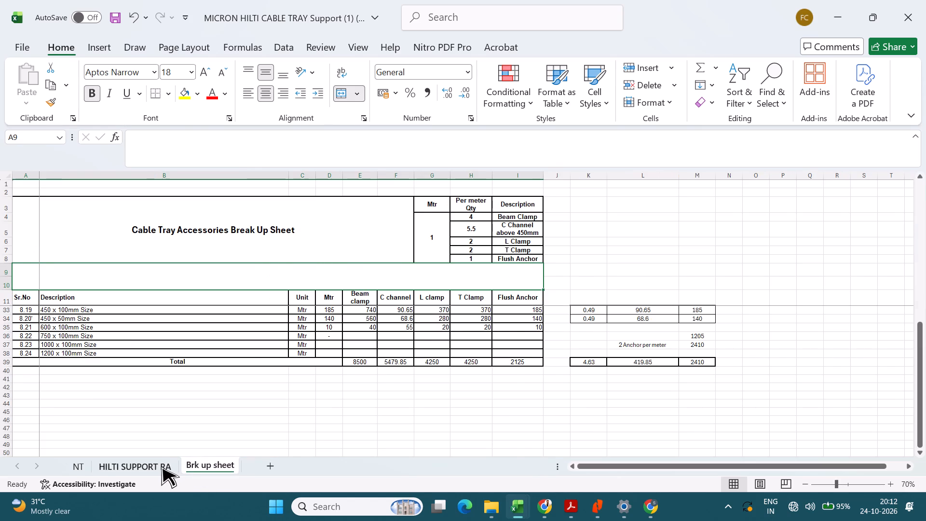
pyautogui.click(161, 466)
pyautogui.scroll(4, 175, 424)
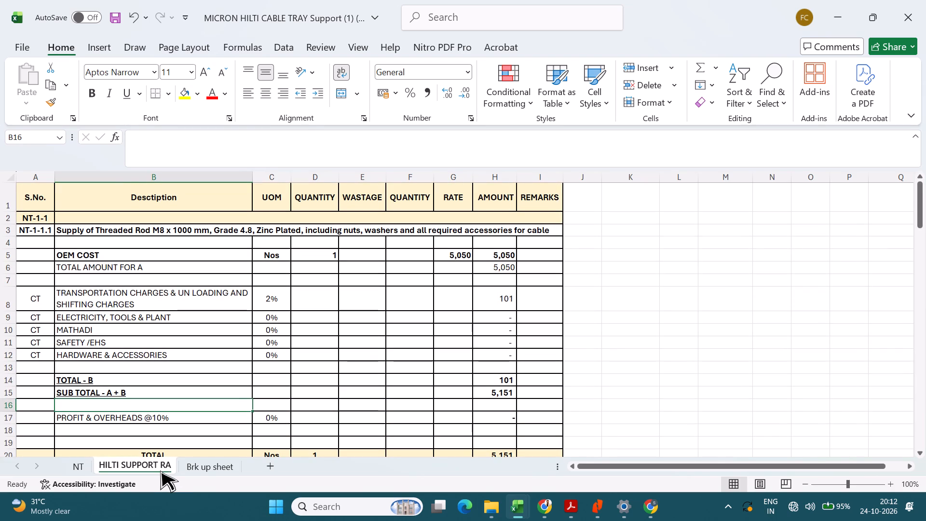
# In the Admin Building workbook's Cable tray Brkup sheet, replace the JB3 entry in B13 with A2AD(1M).
pyautogui.hotkey('alt', 'Tab')
pyautogui.scroll(1, 160, 470)
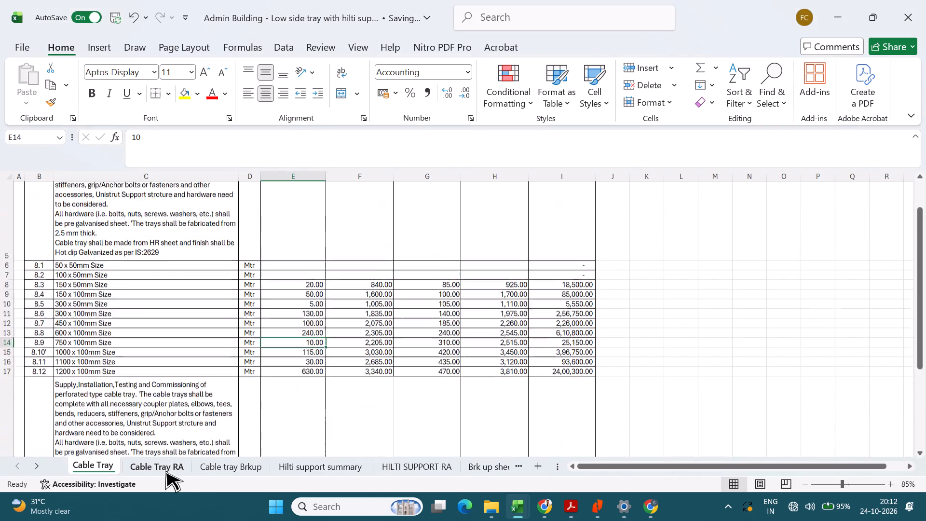
pyautogui.click(208, 463)
pyautogui.click(59, 308)
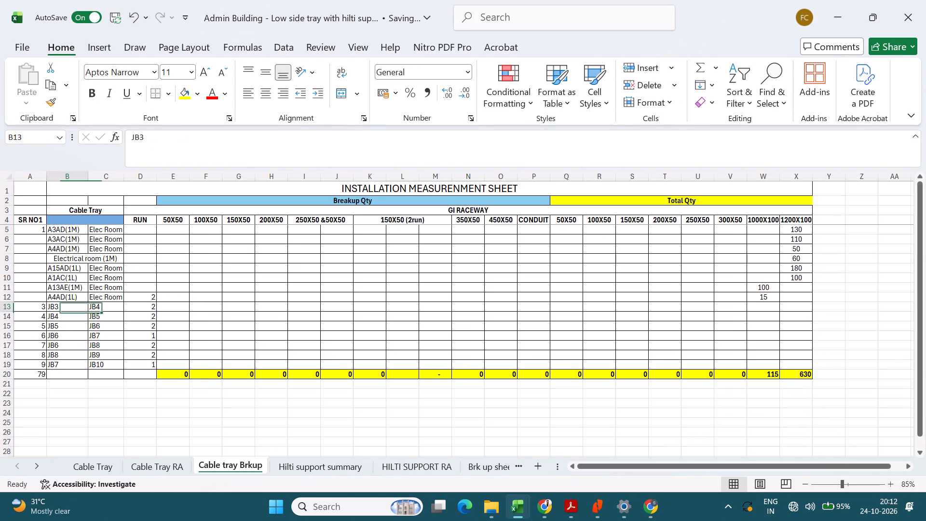
pyautogui.write('a2')
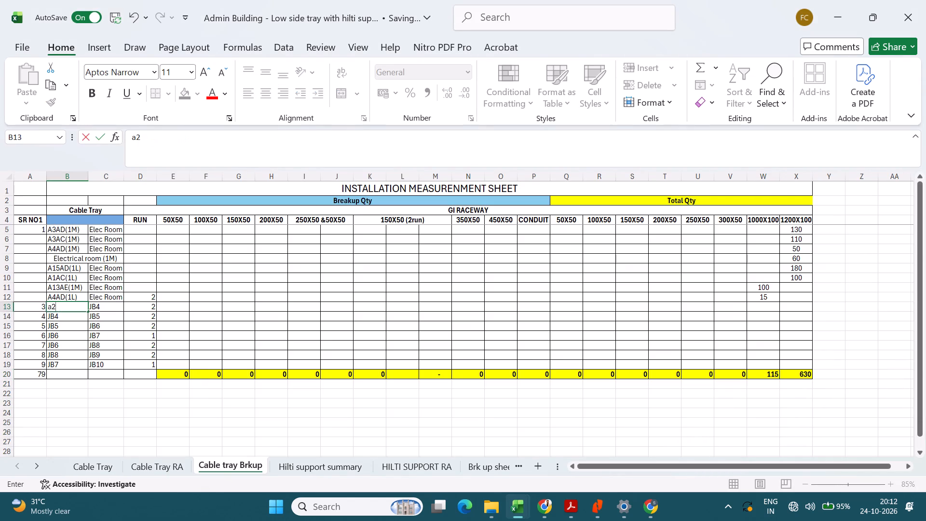
pyautogui.press('BackSpace')
pyautogui.press('BackSpace')
pyautogui.write('A2AD')
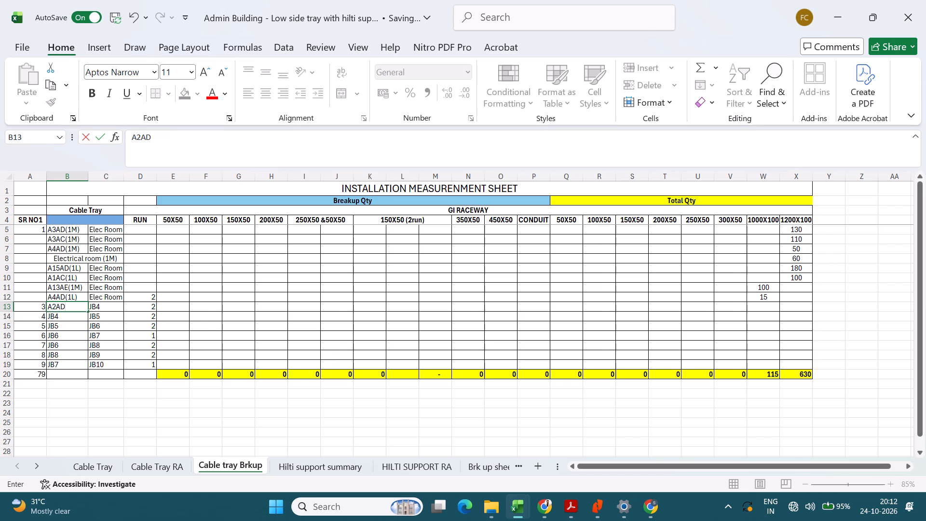
pyautogui.hotkey('shift', '(')
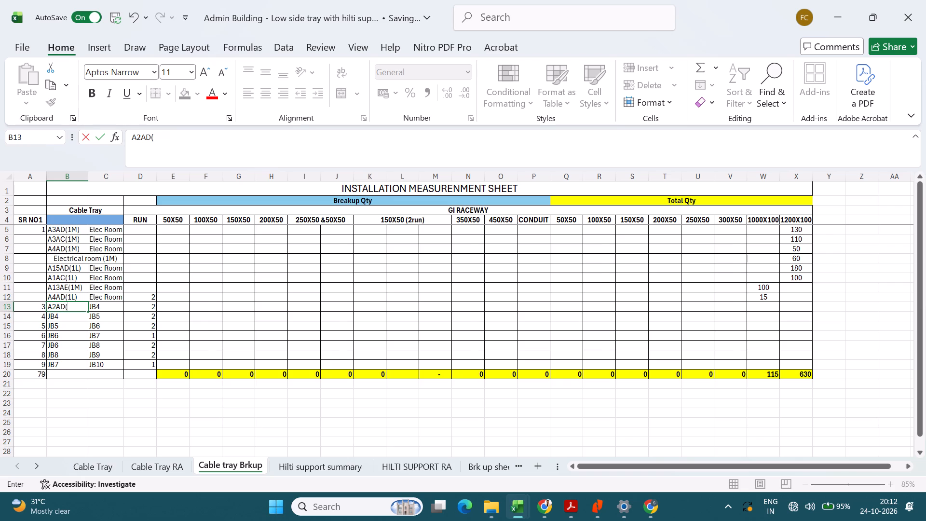
pyautogui.press('1')
pyautogui.press('m')
pyautogui.hotkey('shift', '_')
pyautogui.press('BackSpace')
pyautogui.hotkey('shift', ')')
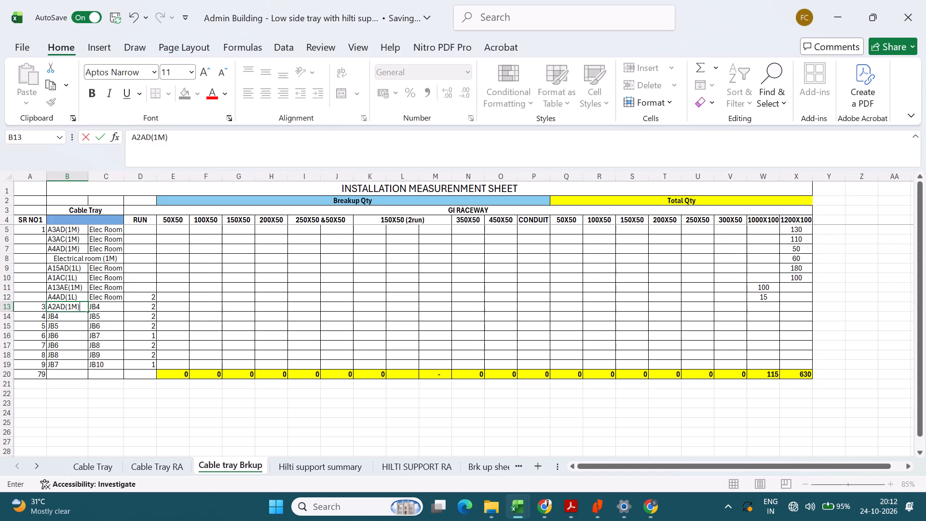
pyautogui.press('Tab')
# Replace the JB4 entry in C13 with A4AD(1M) as the other end of the row 13 tray route.
pyautogui.write('A4AD')
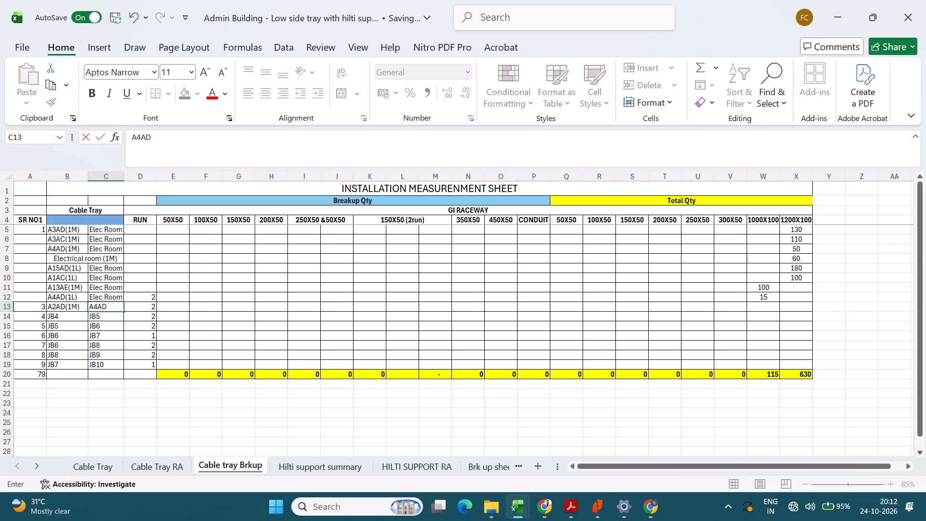
pyautogui.hotkey('shift', '(')
pyautogui.press('1')
pyautogui.press('m')
pyautogui.hotkey('shift', ')')
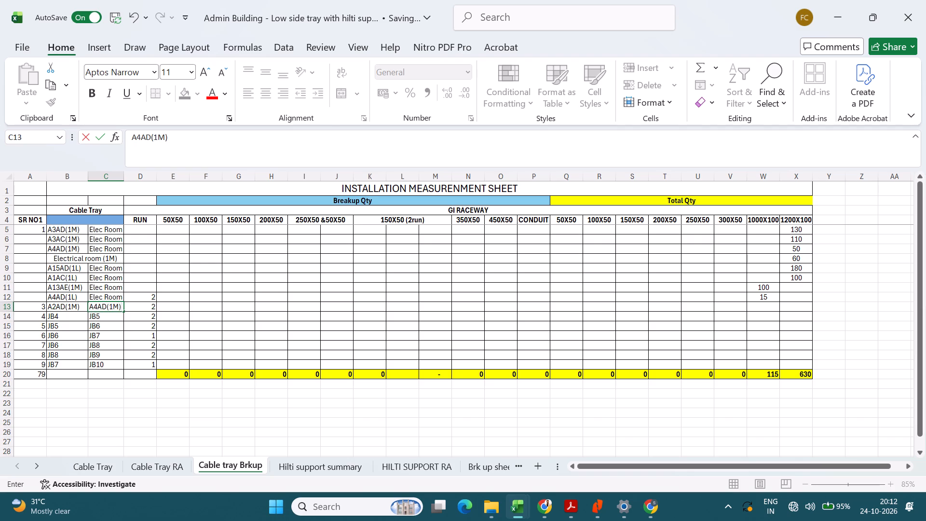
pyautogui.press('Tab')
pyautogui.press('Tab')
pyautogui.press('Tab')
pyautogui.press('Tab')
pyautogui.press('Tab')
pyautogui.press('Tab')
pyautogui.press('Tab')
pyautogui.press('Tab')
pyautogui.press('Tab')
pyautogui.press('Tab')
pyautogui.press('Tab')
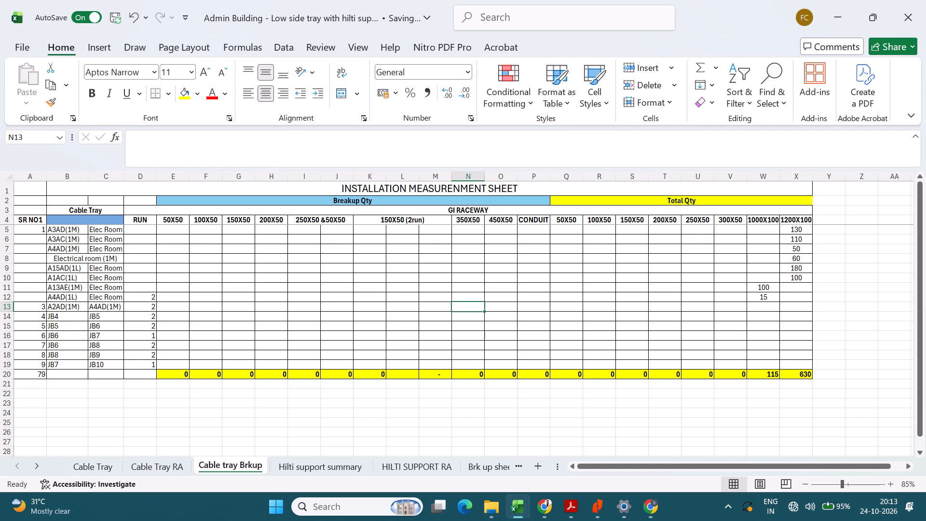
# Correct the row 13 route labels to A2AD(1L) in B13 and A4AD(1L) in C13.
pyautogui.doubleClick(78, 305)
pyautogui.moveTo(78, 305); pyautogui.dragTo(75, 305)
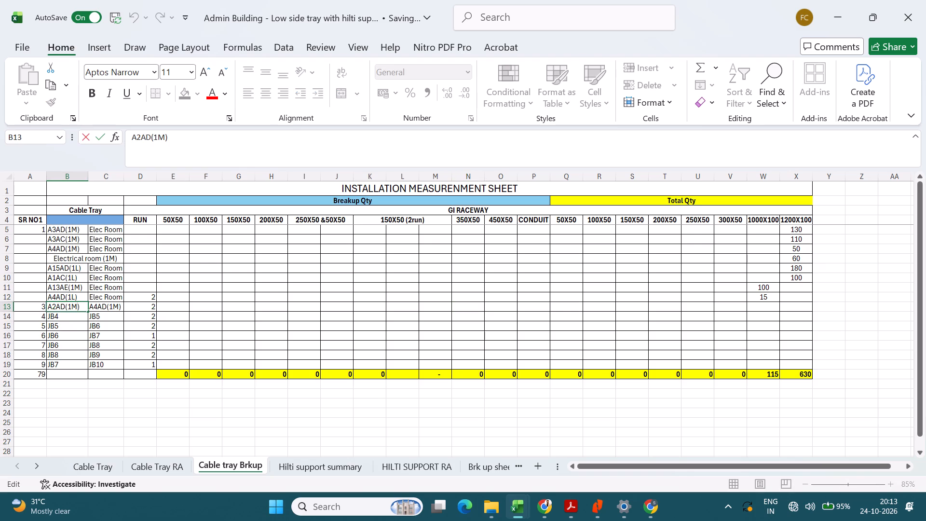
pyautogui.moveTo(75, 305); pyautogui.dragTo(71, 305)
pyautogui.press('l')
pyautogui.press('Tab')
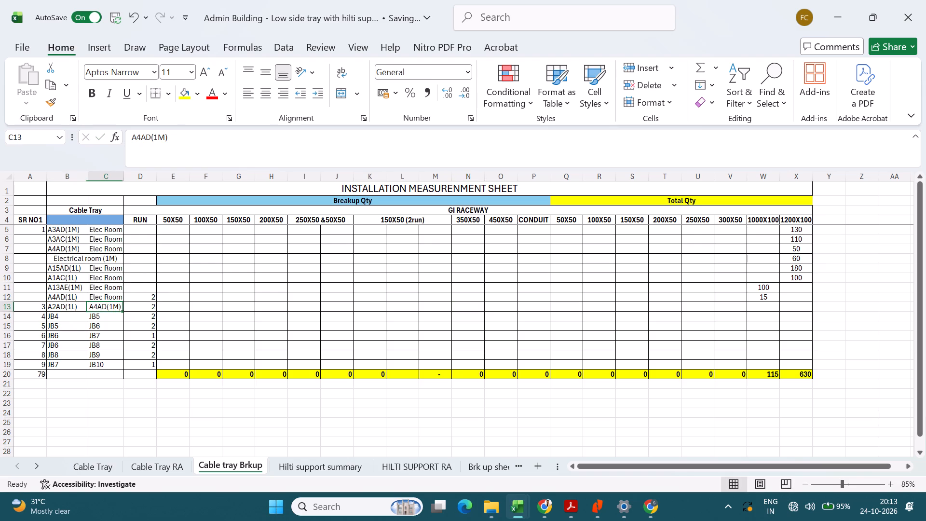
pyautogui.press('F2')
pyautogui.press('Left')
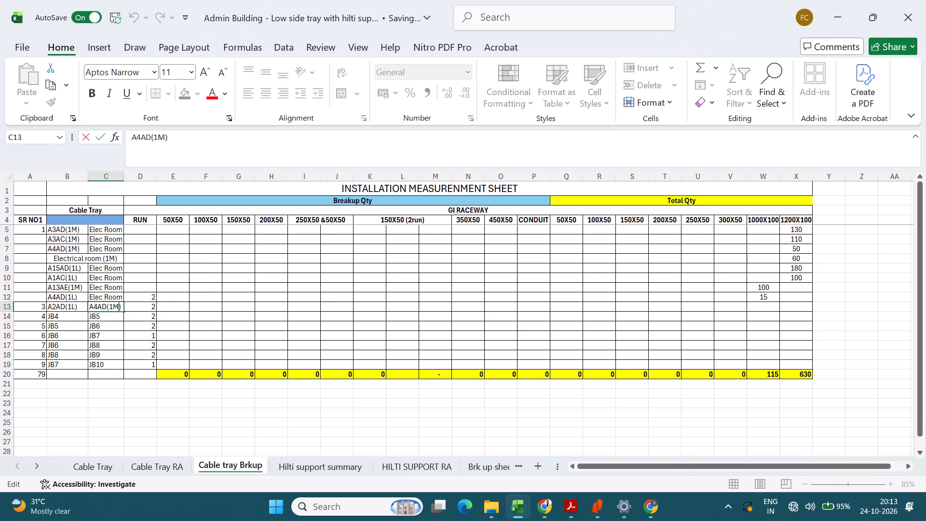
pyautogui.press('BackSpace')
pyautogui.press('l')
pyautogui.press('Return')
# Rename the 300X50 column header in V4, under Total Qty, as 600X100.
pyautogui.press('Up')
pyautogui.press('Right')
pyautogui.press('Right')
pyautogui.press('Right')
pyautogui.press('Right')
pyautogui.press('Right')
pyautogui.press('Right')
pyautogui.press('Right')
pyautogui.press('Right')
pyautogui.press('Right')
pyautogui.press('Right')
pyautogui.press('Right')
pyautogui.press('Right')
pyautogui.press('Right')
pyautogui.press('Right')
pyautogui.press('Right')
pyautogui.press('Right')
pyautogui.press('Right')
pyautogui.press('Right')
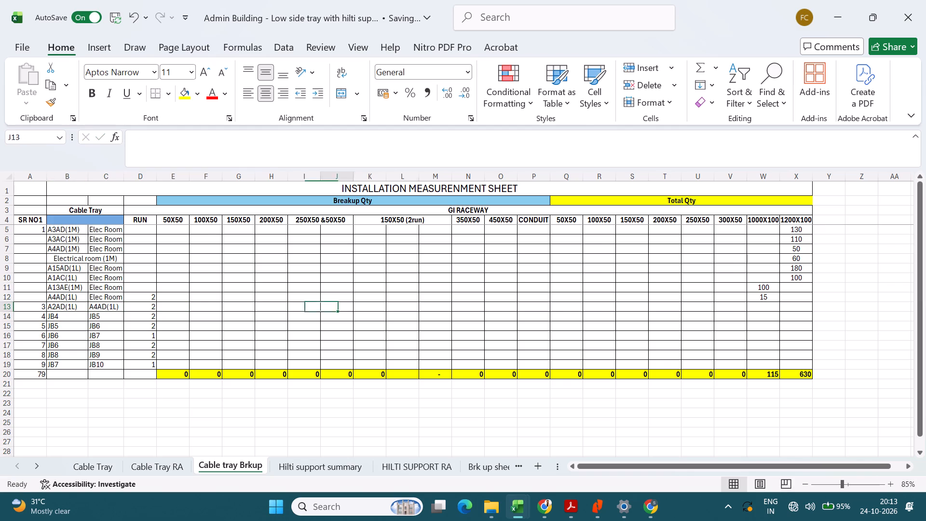
pyautogui.press('Right')
pyautogui.press('Right')
pyautogui.press('Right')
pyautogui.press('Left')
pyautogui.press('Up')
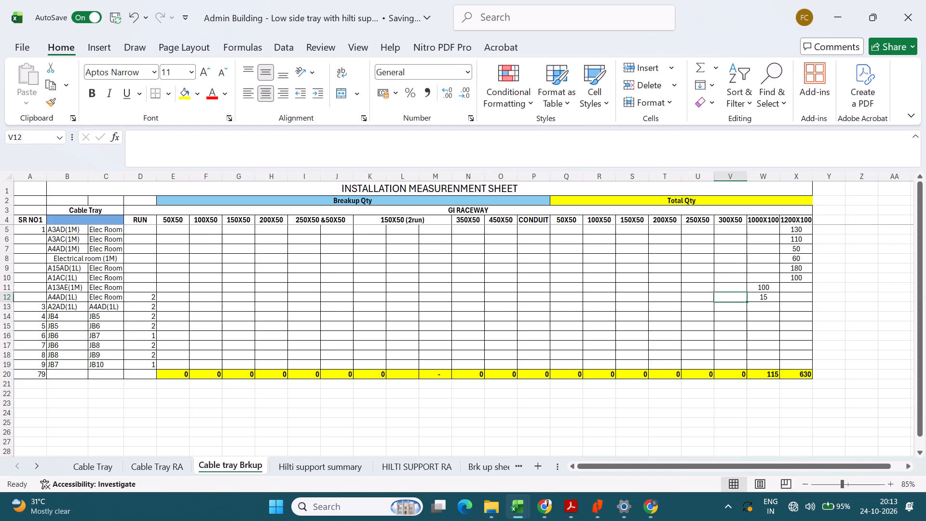
pyautogui.press('Up')
pyautogui.press('Up')
pyautogui.press('Up')
pyautogui.press('Up')
pyautogui.press('Up')
pyautogui.press('Up')
pyautogui.press('Up')
pyautogui.press('Up')
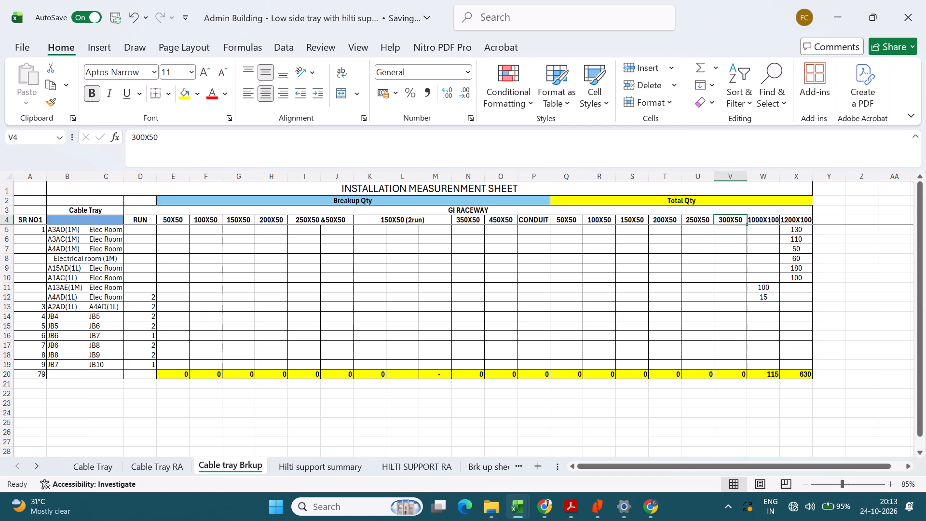
pyautogui.press('F2')
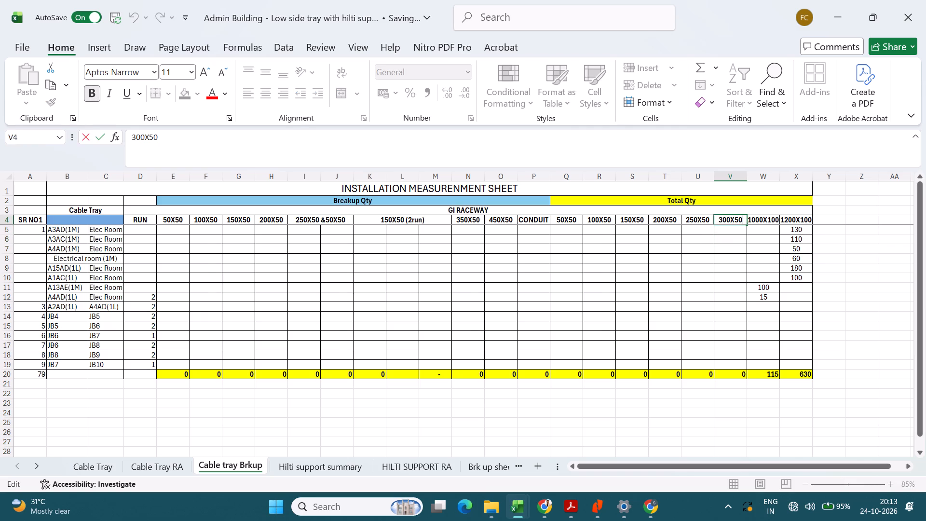
pyautogui.press('Left')
pyautogui.press('BackSpace')
pyautogui.write('100')
pyautogui.press('BackSpace')
pyautogui.press('Left')
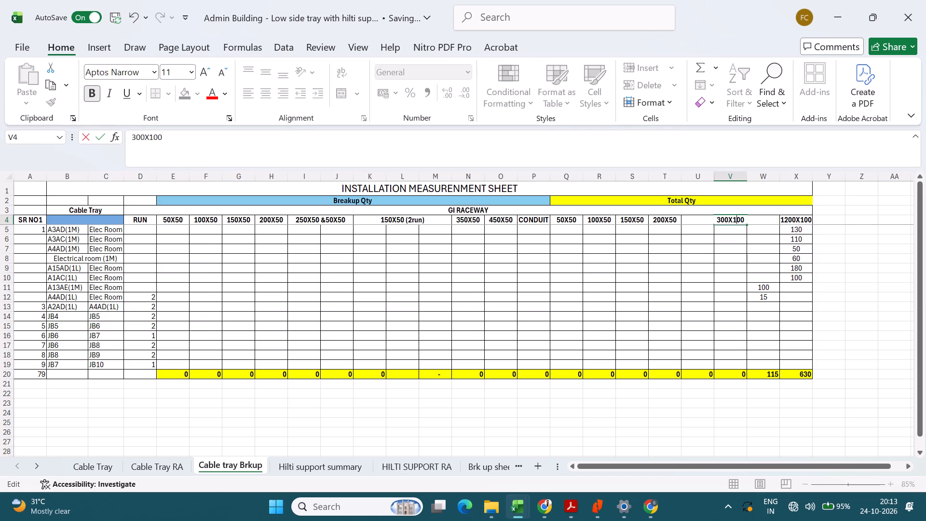
pyautogui.press('Left')
pyautogui.press('Left')
pyautogui.press('Left')
pyautogui.press('Left')
pyautogui.press('BackSpace')
pyautogui.press('6')
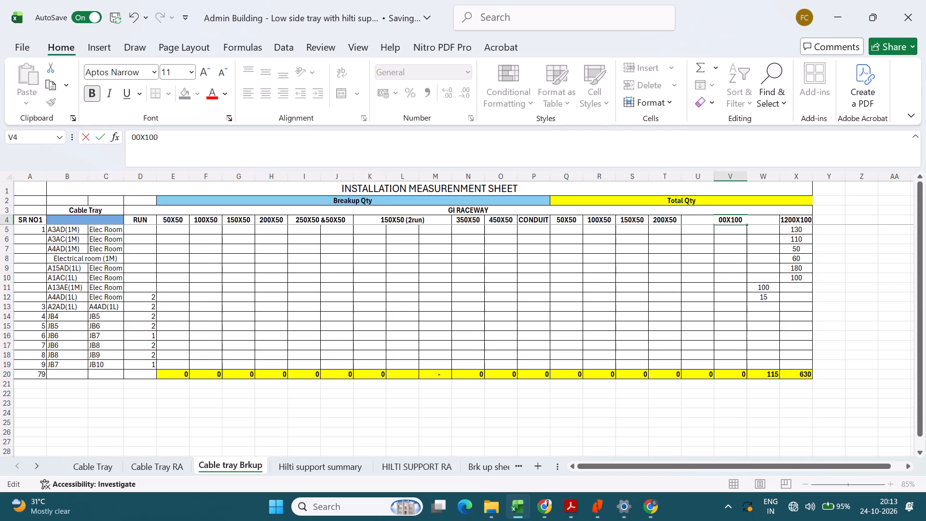
pyautogui.press('Return')
# Enter a 600X100 quantity of 20 in V13 for the A2AD(1L) to A4AD(1L) route.
pyautogui.press('Down')
pyautogui.press('Down')
pyautogui.press('Down')
pyautogui.press('Down')
pyautogui.press('Down')
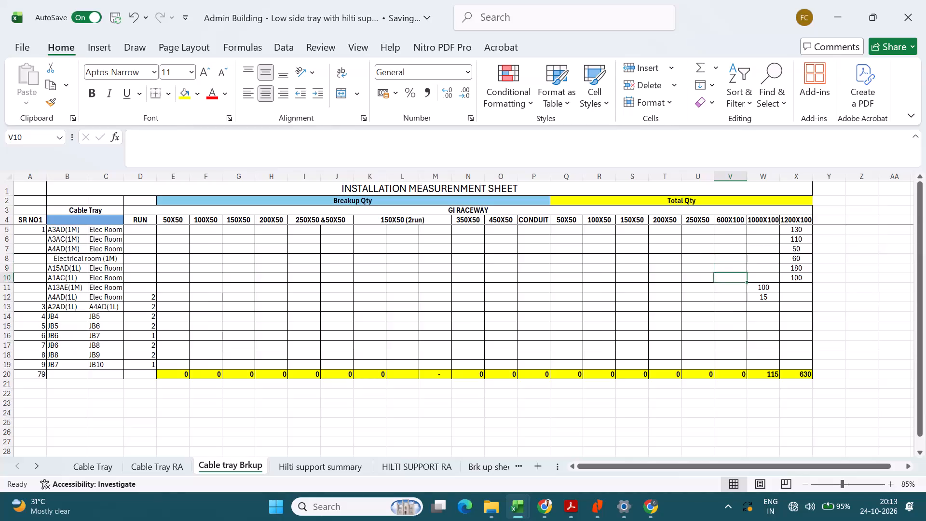
pyautogui.press('Down')
pyautogui.press('Down')
pyautogui.press('Down')
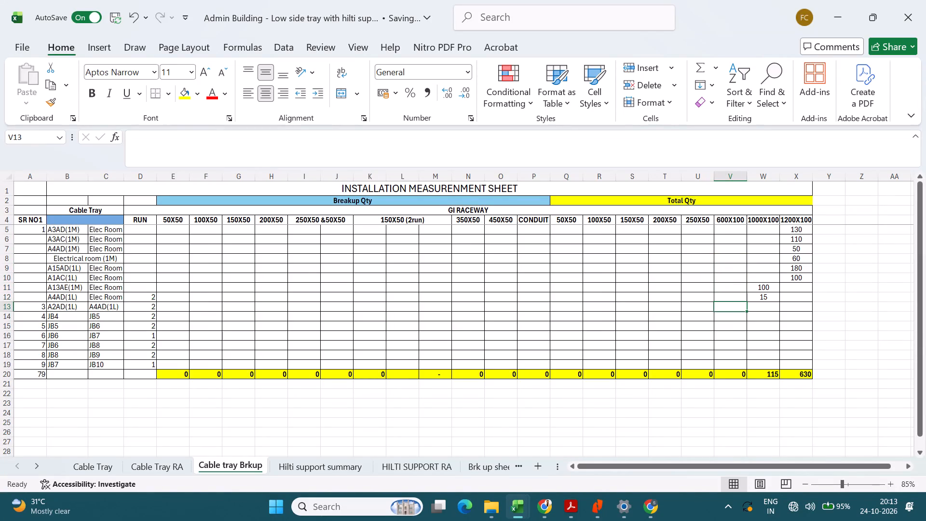
pyautogui.press('Down')
pyautogui.press('Down')
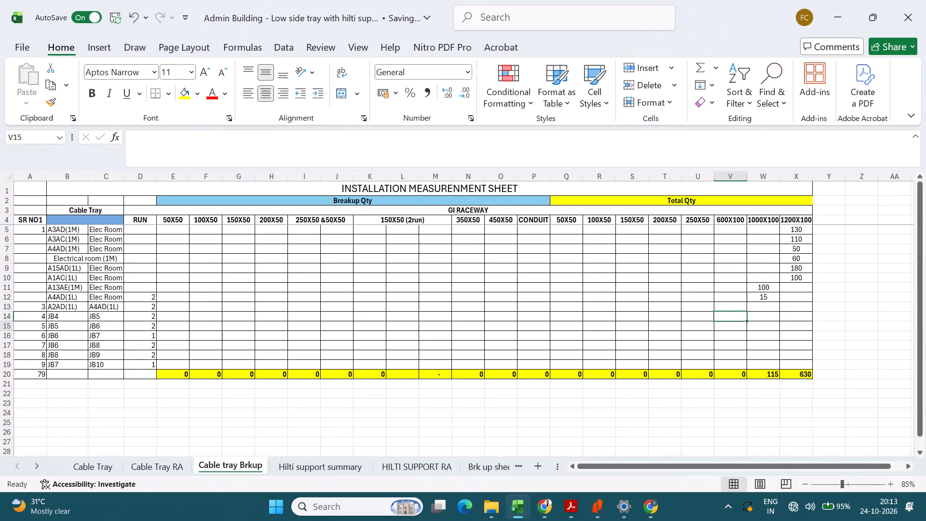
pyautogui.press('Down')
pyautogui.press('Down')
pyautogui.press('Down')
pyautogui.press('Up')
pyautogui.press('Up')
pyautogui.press('Up')
pyautogui.press('Up')
pyautogui.press('Up')
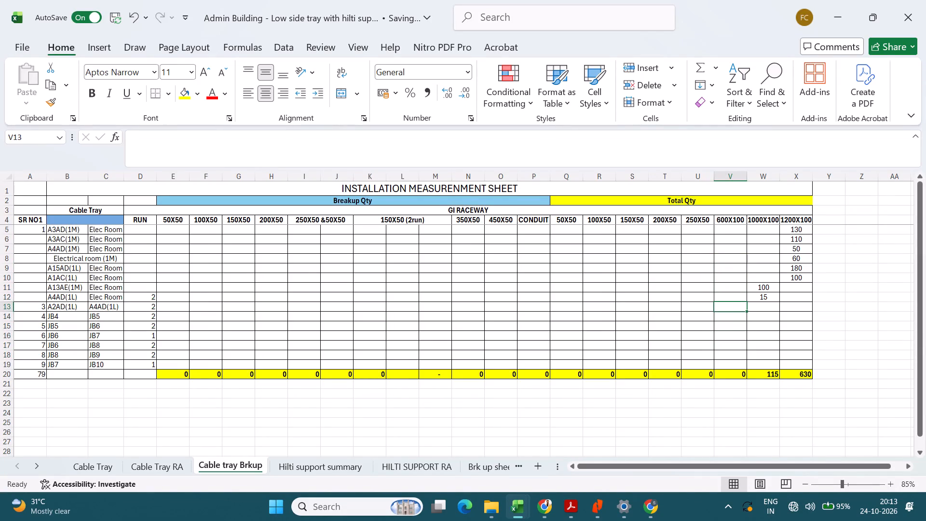
pyautogui.press('1')
pyautogui.press('BackSpace')
pyautogui.write('20')
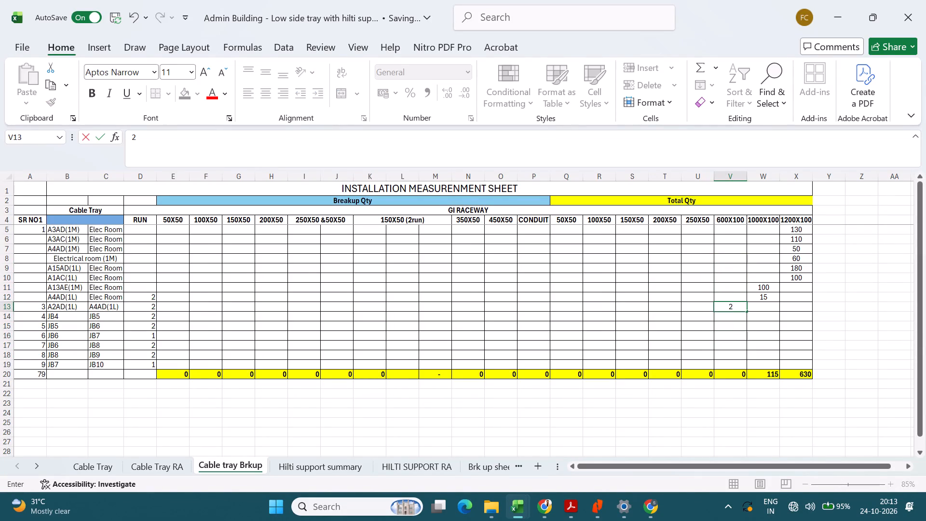
pyautogui.press('Return')
pyautogui.press('Up')
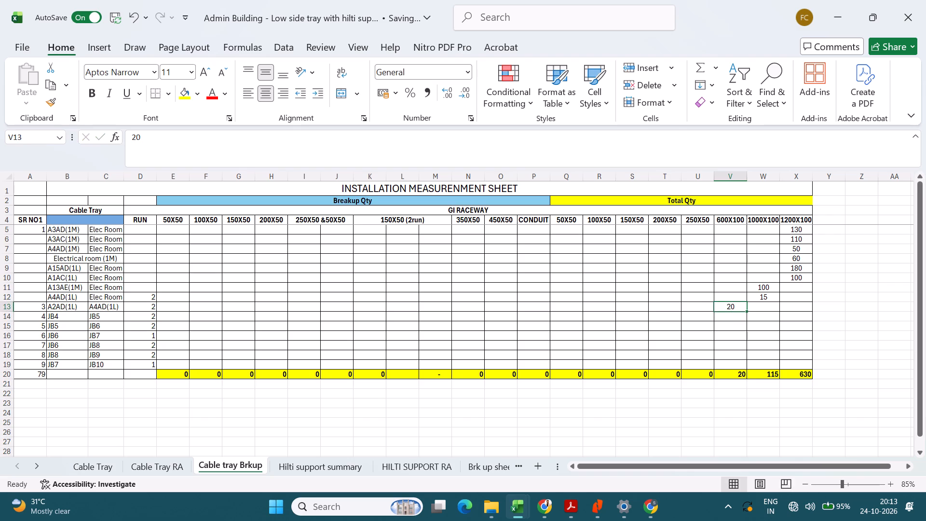
# Delete the RUN column D from the Cable tray Brkup sheet.
pyautogui.click(133, 178)
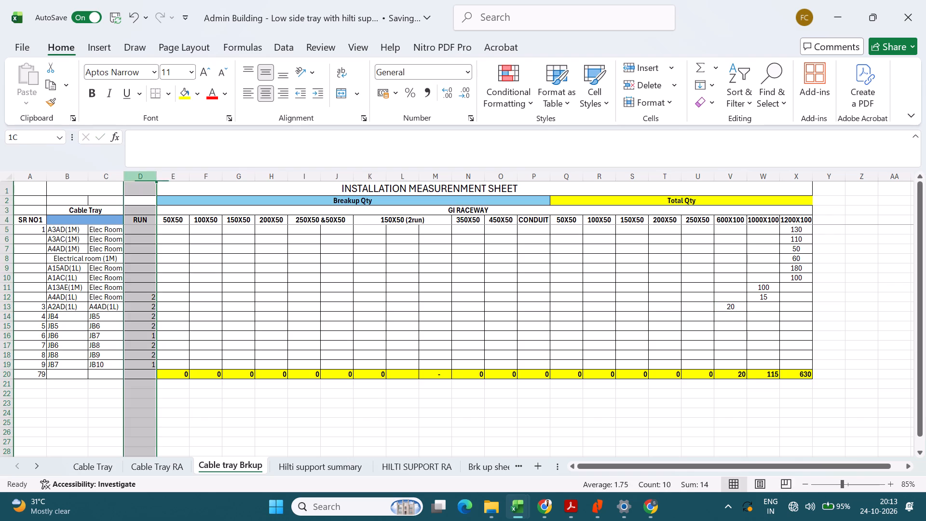
pyautogui.click(640, 82)
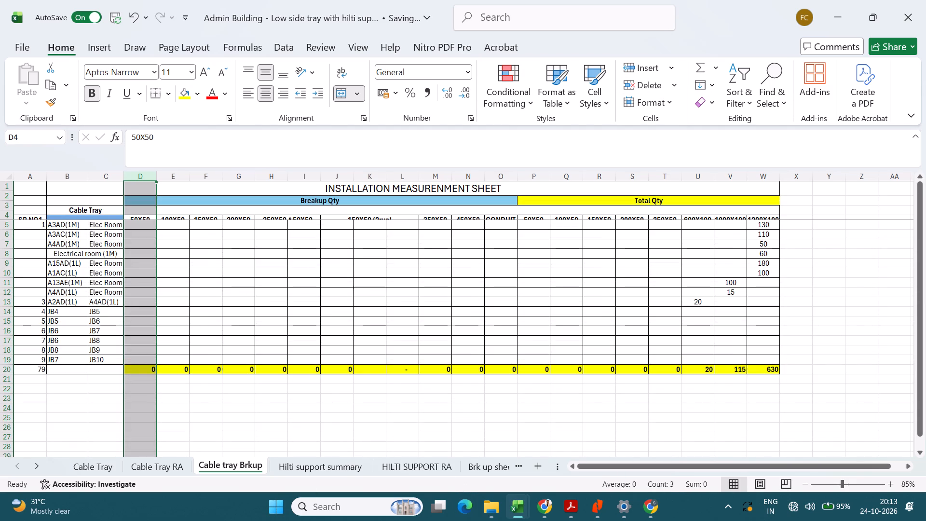
# Clear the leftover serial numbers and JB route labels from A14:C21, below the A2AD(1L) row.
pyautogui.moveTo(256, 319); pyautogui.dragTo(75, 309, button='middle')
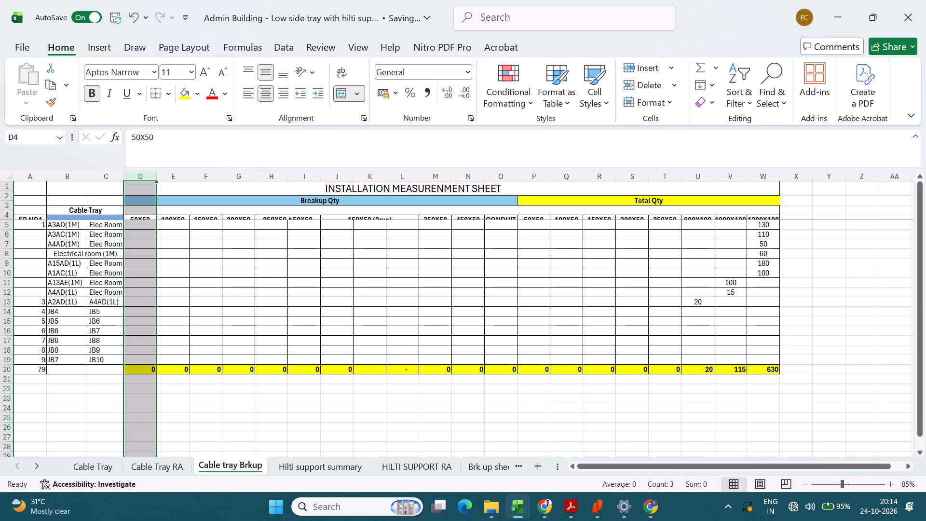
pyautogui.moveTo(40, 309); pyautogui.dragTo(54, 329)
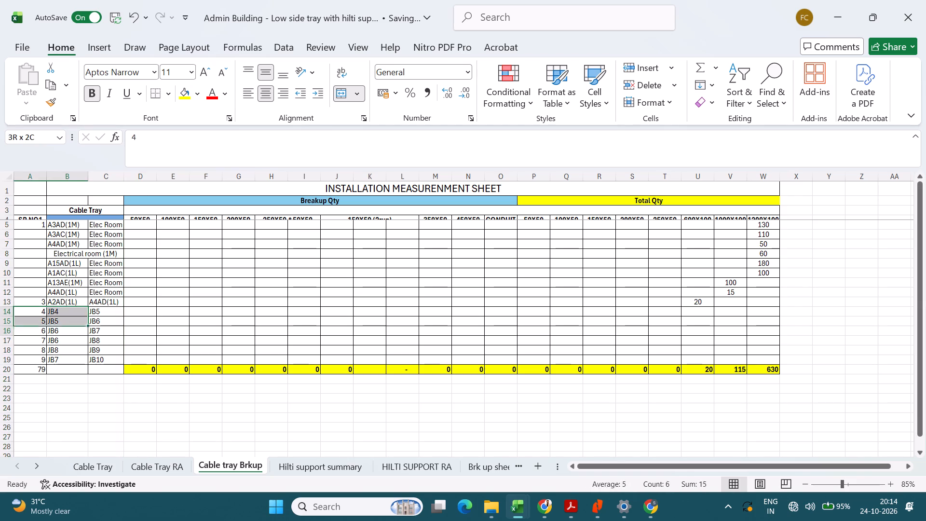
pyautogui.moveTo(54, 329); pyautogui.dragTo(95, 376)
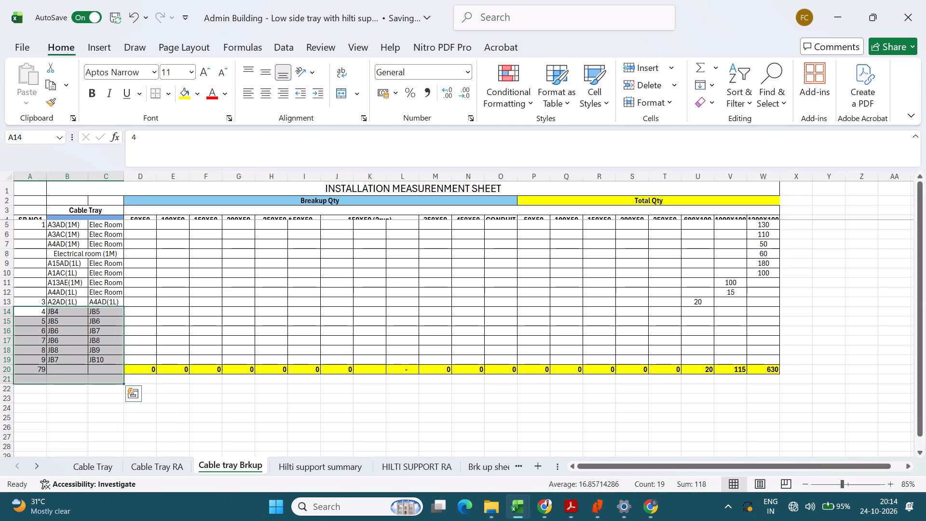
pyautogui.press('Delete')
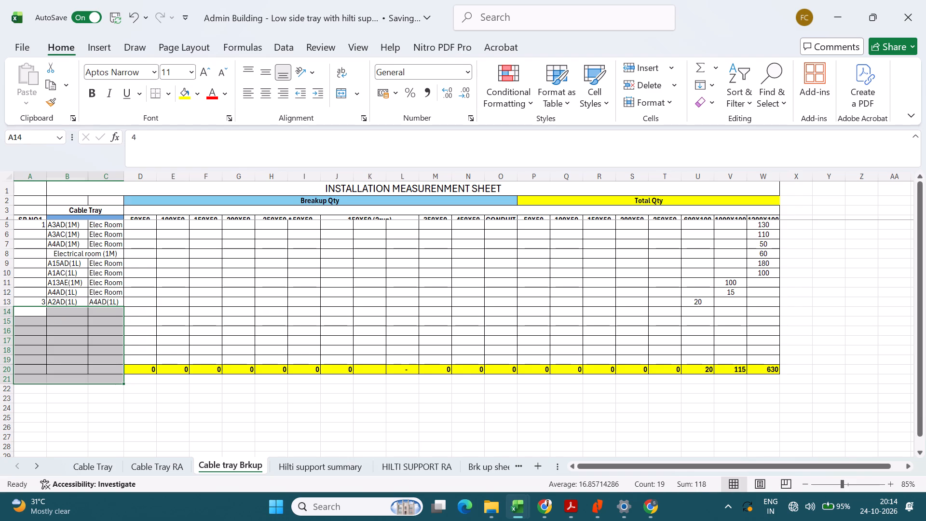
# Clear the serial numbers in A5:A13.
pyautogui.moveTo(37, 226); pyautogui.dragTo(45, 302)
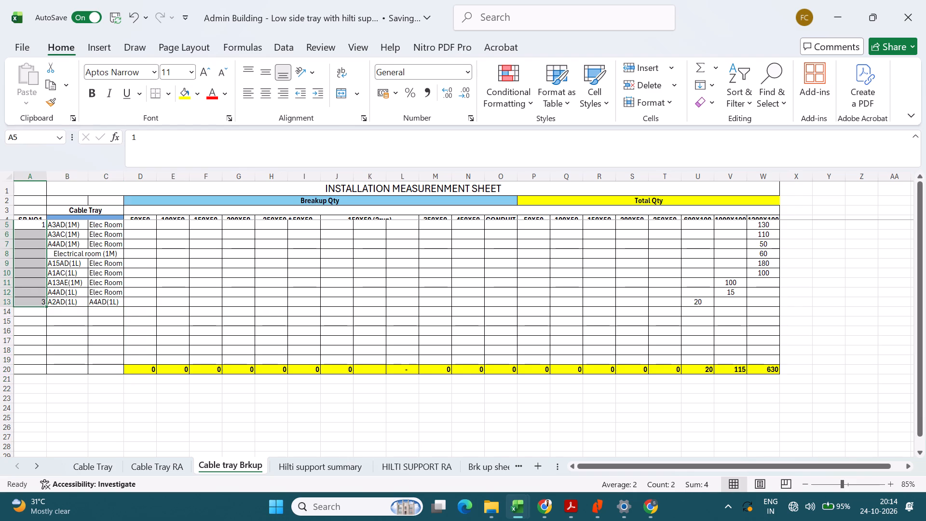
# Add a route in row 14 with A3AB in B14 and Elec Room copied from C12 into C14.
pyautogui.click(70, 311)
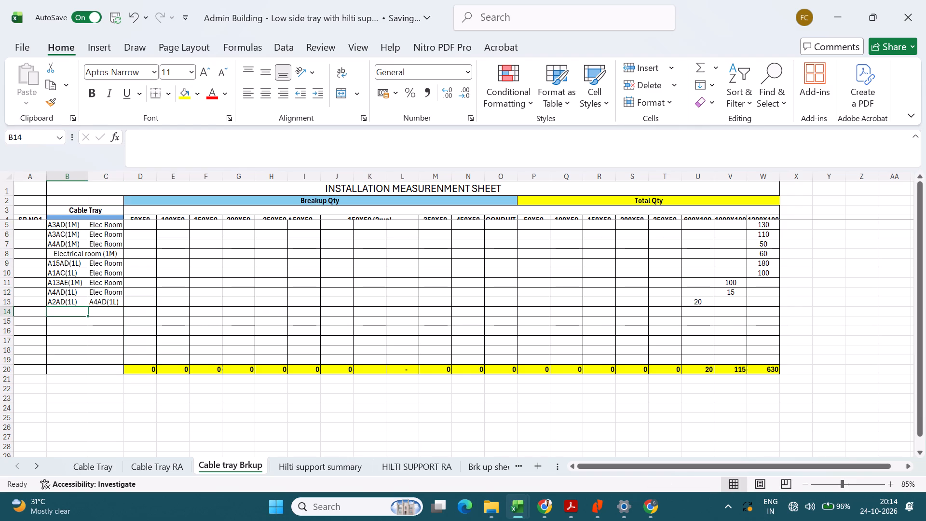
pyautogui.write('A3A')
pyautogui.press('b')
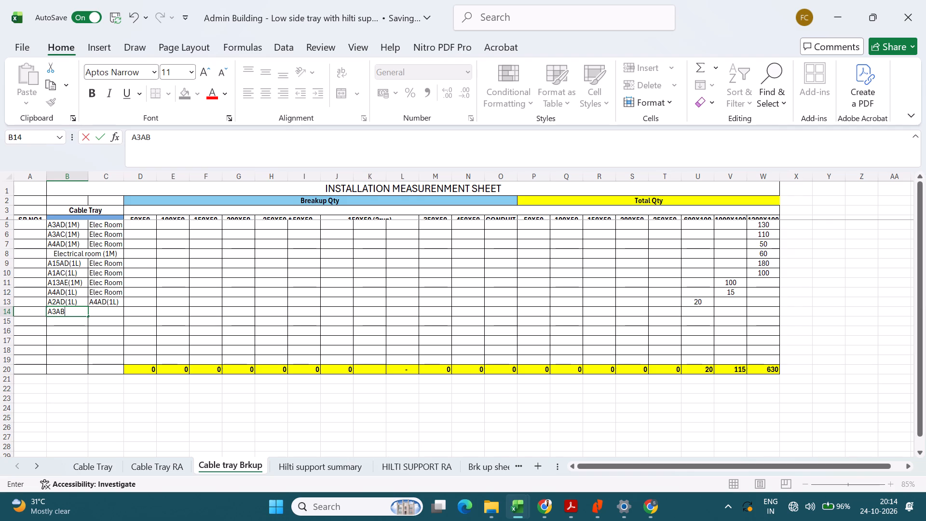
pyautogui.press('Tab')
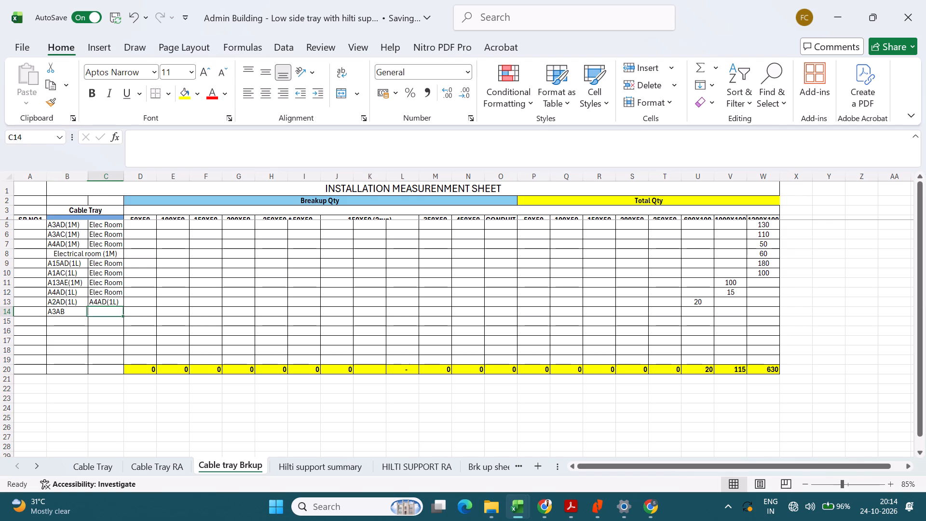
pyautogui.press('Up')
pyautogui.press('Up')
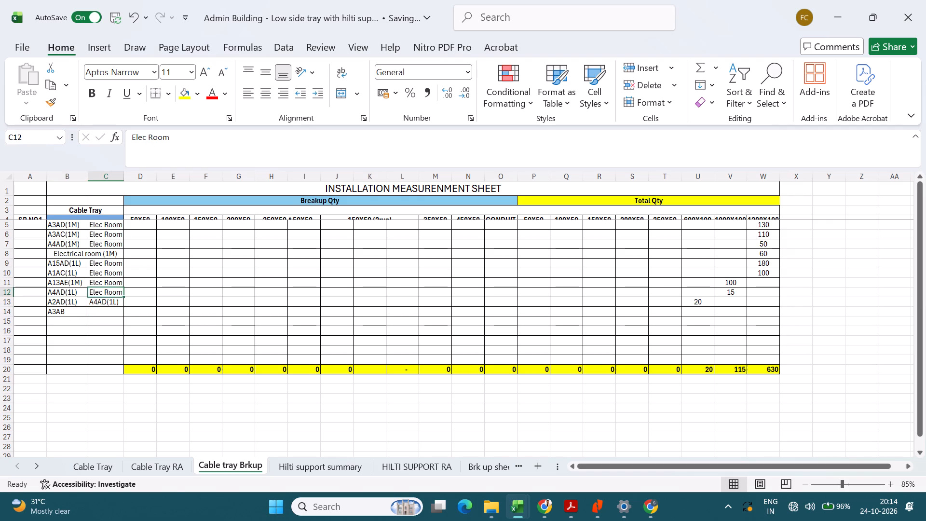
pyautogui.hotkey('ctrl', 'c')
pyautogui.press('Down')
pyautogui.press('Down')
pyautogui.hotkey('ctrl', 'v')
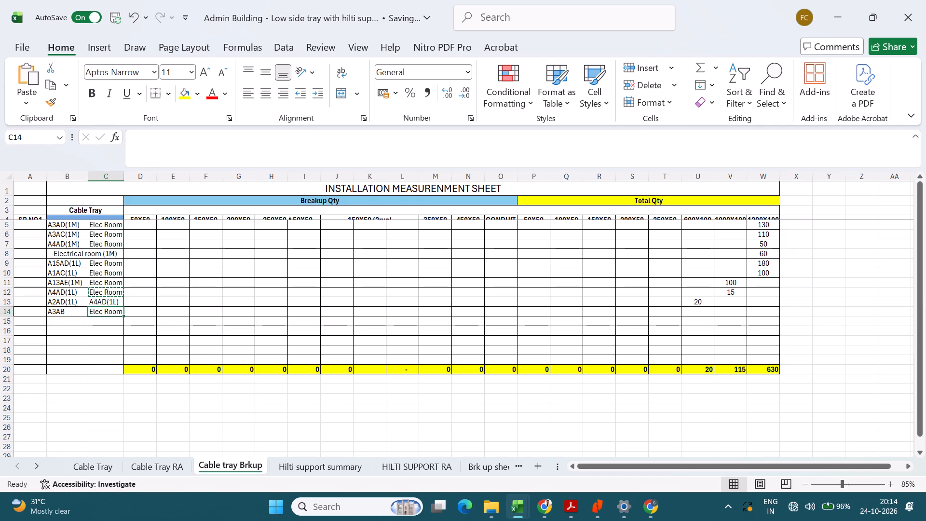
# Go to U14, the 600X100 cell under Total Qty, for the A3AB to Elec Room route.
pyautogui.press('Right')
pyautogui.press('Right')
pyautogui.press('Right')
pyautogui.press('Right')
pyautogui.press('Right')
pyautogui.press('Right')
pyautogui.press('Right')
pyautogui.press('Right')
pyautogui.press('Right')
pyautogui.press('Right')
pyautogui.press('Right')
pyautogui.press('Right')
pyautogui.press('Right')
pyautogui.press('Right')
pyautogui.press('Right')
pyautogui.press('Right')
pyautogui.press('Right')
pyautogui.press('Right')
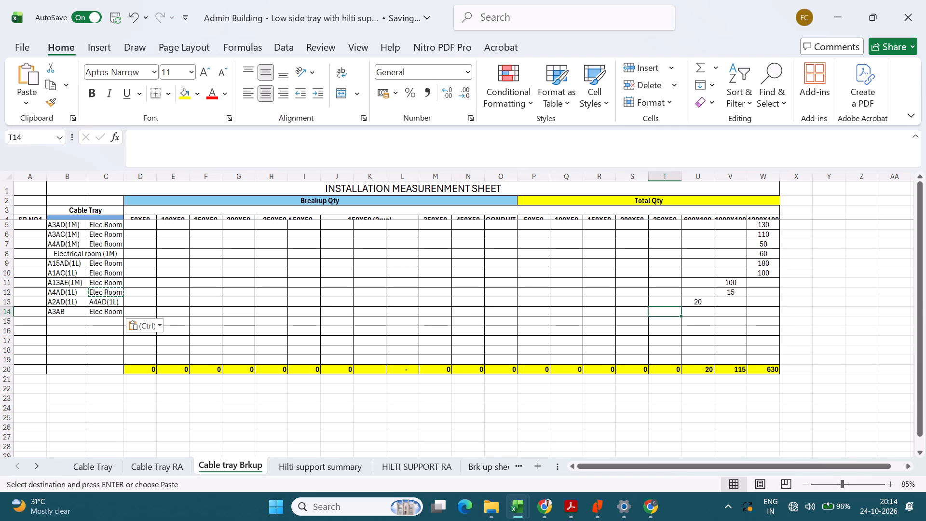
pyautogui.press('Right')
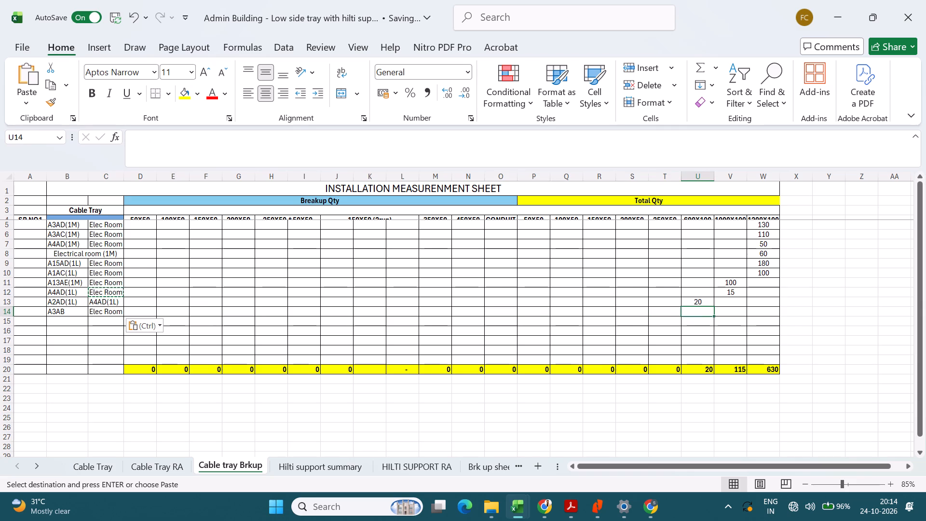
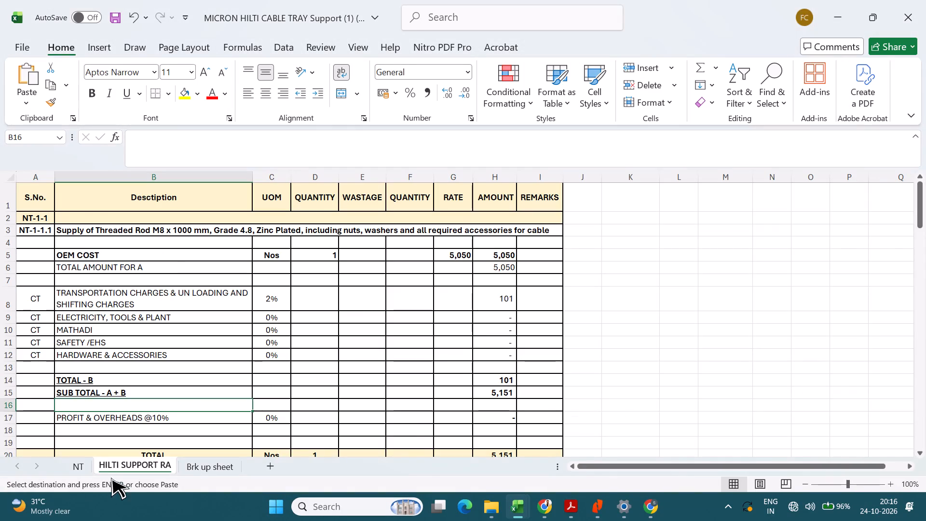
# Switch back to the Admin Building workbook and open its Cable Tray sheet.
pyautogui.hotkey('alt', 'Tab')
pyautogui.click(88, 463)
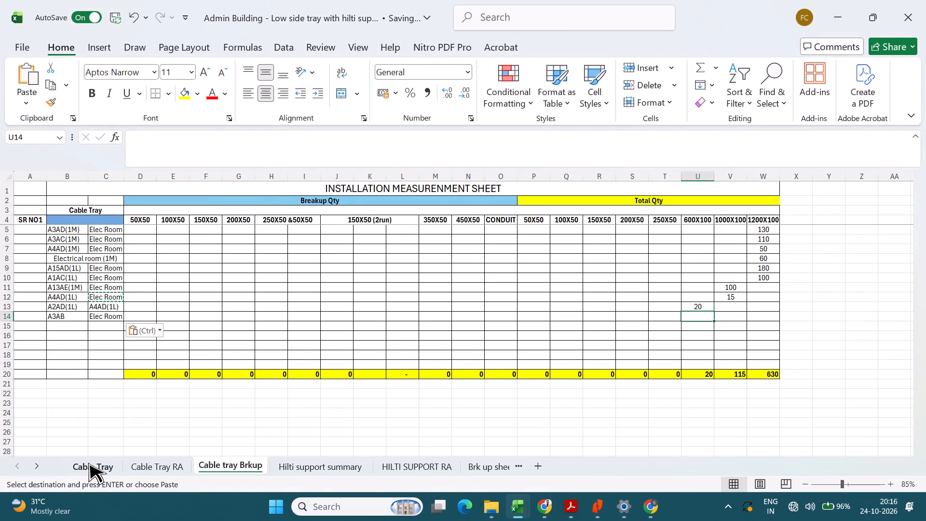
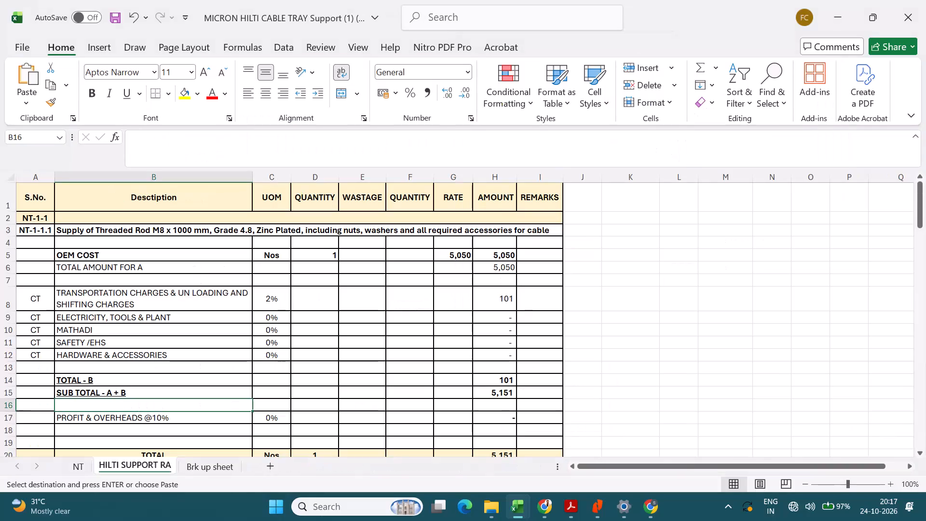
# In the Admin Building workbook's Cable tray Brkup sheet, enter 40 as the 600X100 quantity for the A3AB to Elec Room run.
pyautogui.hotkey('alt', 'Tab')
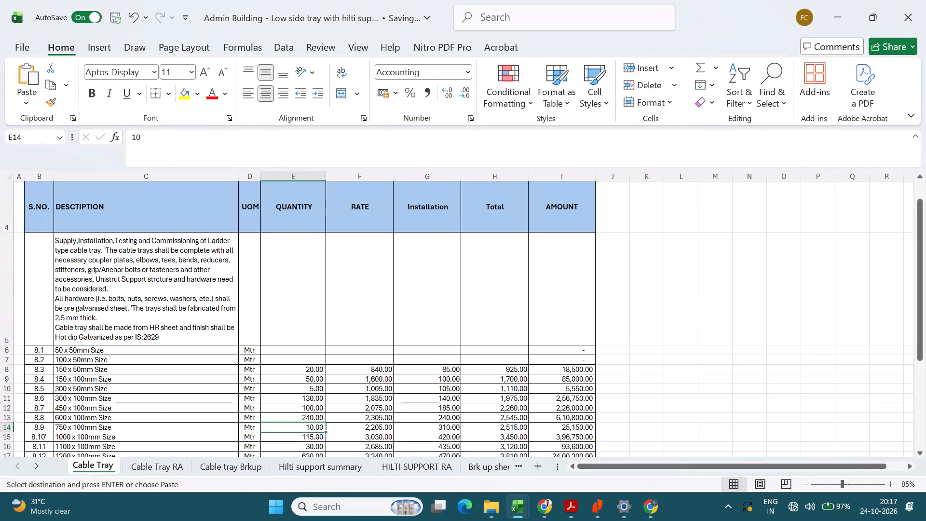
pyautogui.hotkey('alt', 'Tab')
pyautogui.keyDown('alt'); pyautogui.click(222, 468); pyautogui.keyUp('alt')
pyautogui.click(234, 468)
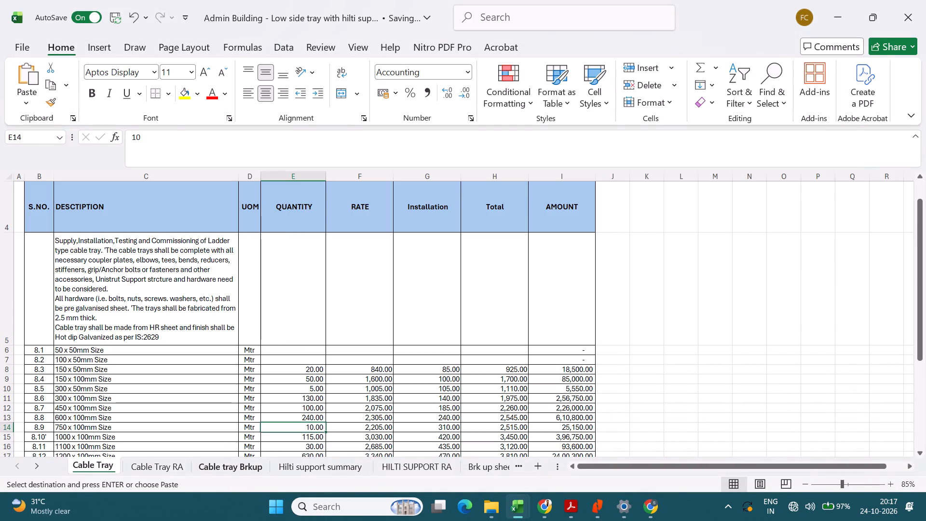
pyautogui.click(245, 469)
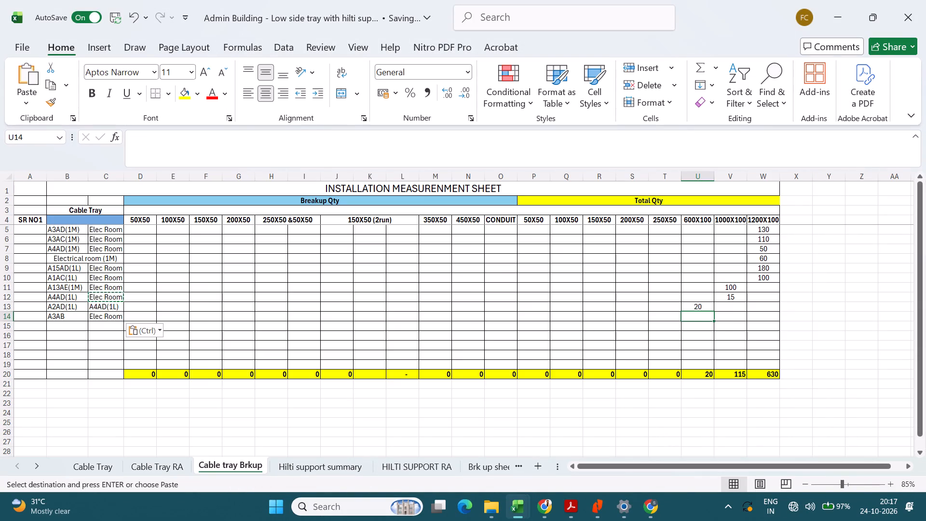
pyautogui.write('40')
pyautogui.press('Return')
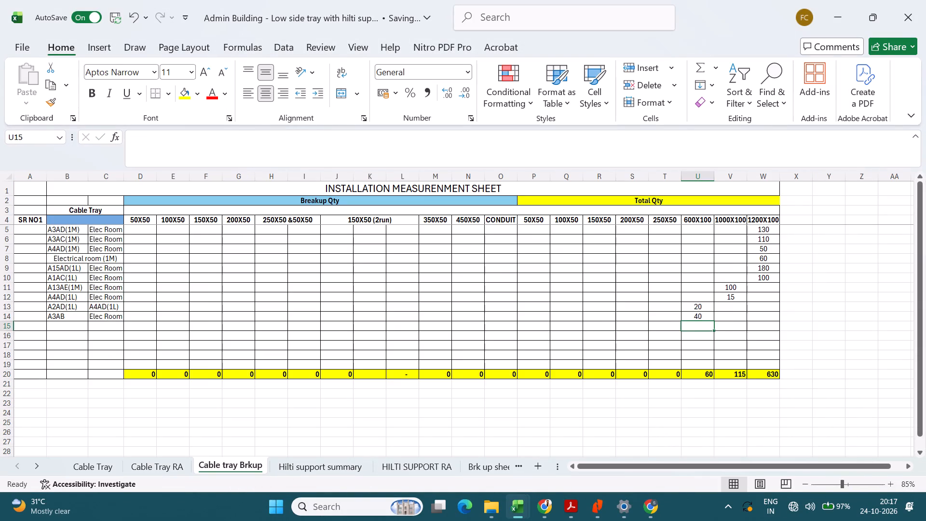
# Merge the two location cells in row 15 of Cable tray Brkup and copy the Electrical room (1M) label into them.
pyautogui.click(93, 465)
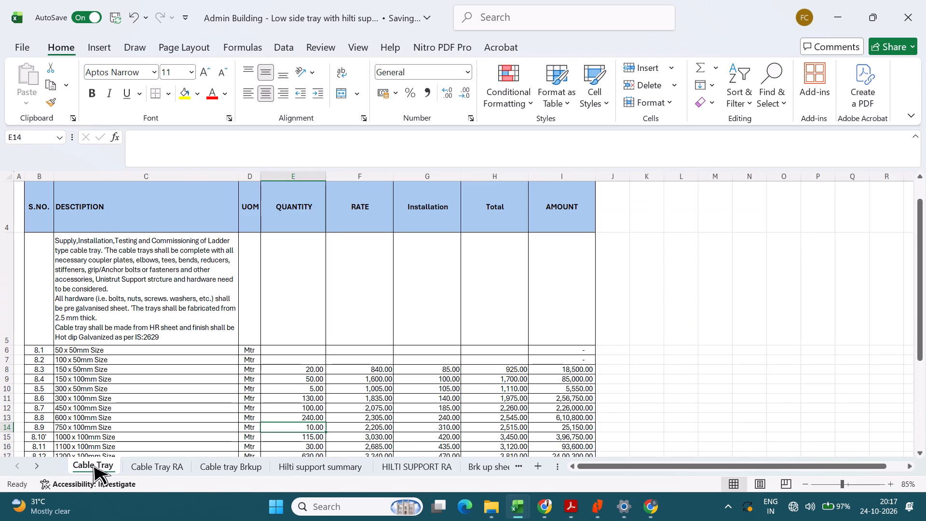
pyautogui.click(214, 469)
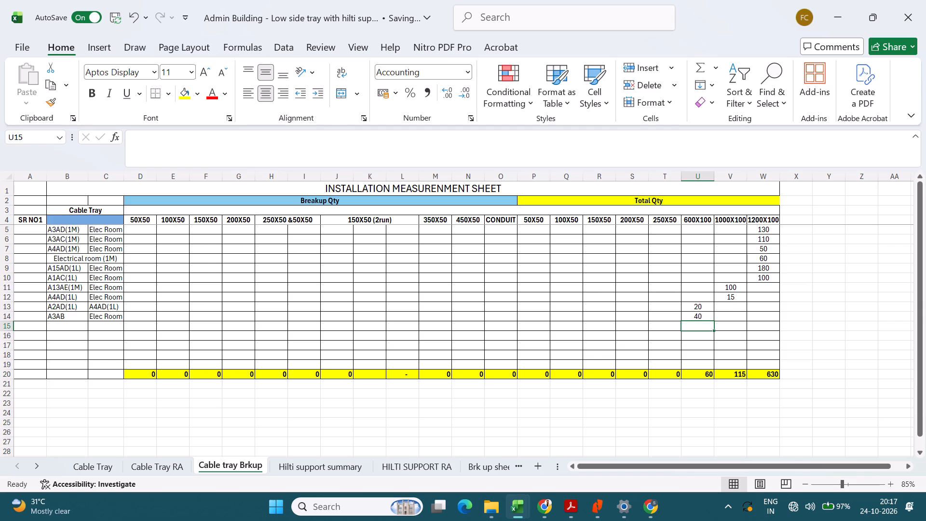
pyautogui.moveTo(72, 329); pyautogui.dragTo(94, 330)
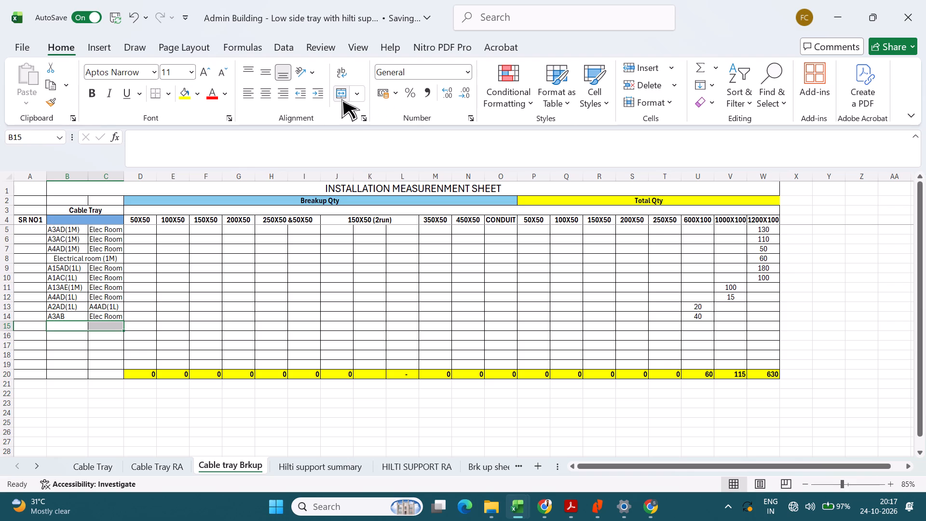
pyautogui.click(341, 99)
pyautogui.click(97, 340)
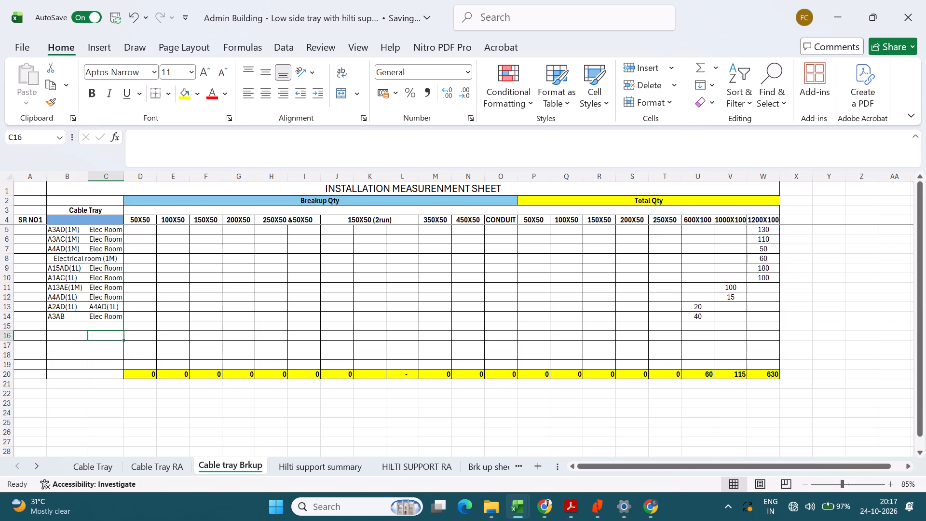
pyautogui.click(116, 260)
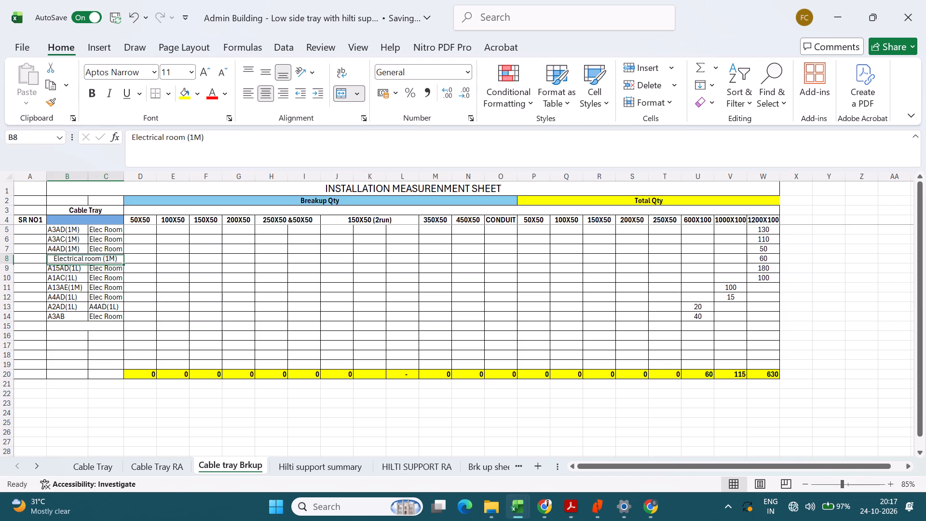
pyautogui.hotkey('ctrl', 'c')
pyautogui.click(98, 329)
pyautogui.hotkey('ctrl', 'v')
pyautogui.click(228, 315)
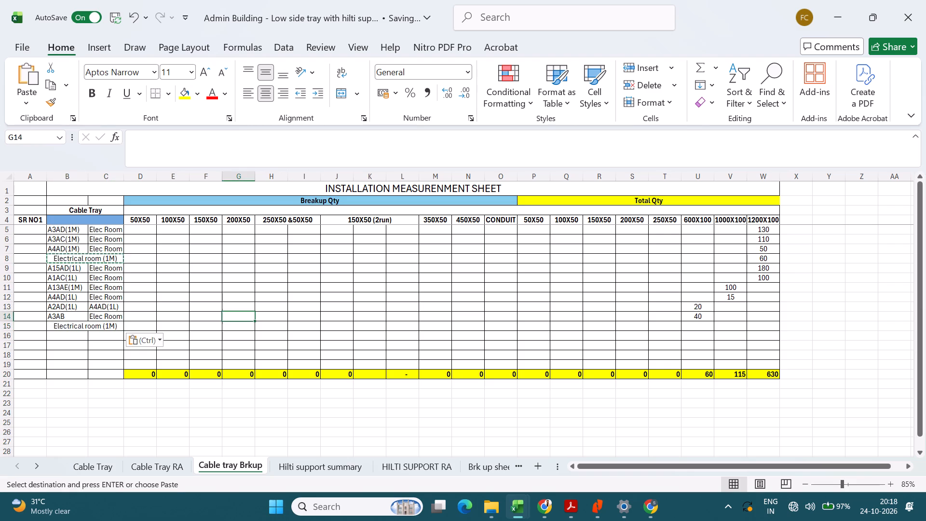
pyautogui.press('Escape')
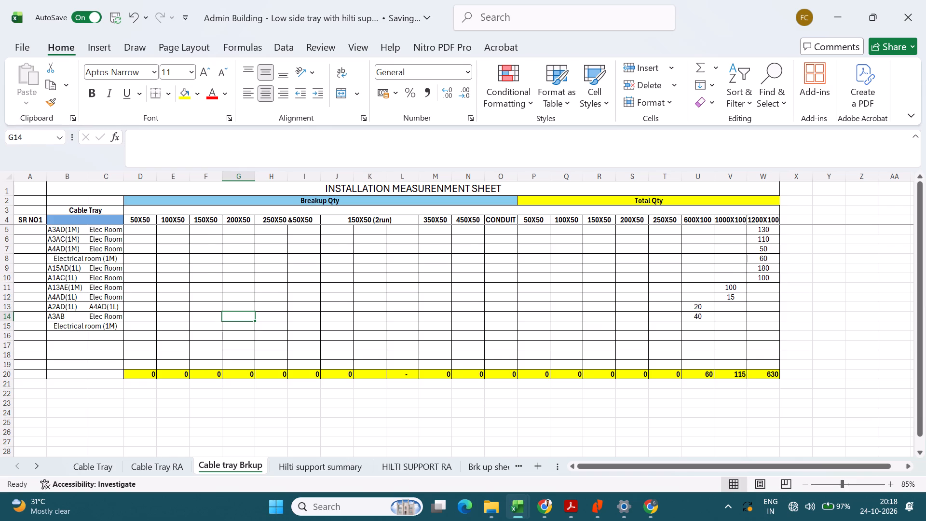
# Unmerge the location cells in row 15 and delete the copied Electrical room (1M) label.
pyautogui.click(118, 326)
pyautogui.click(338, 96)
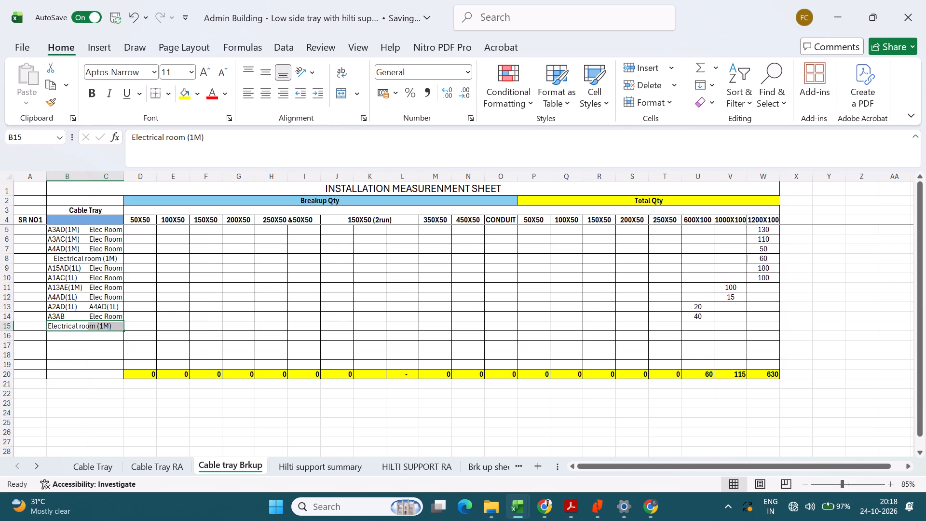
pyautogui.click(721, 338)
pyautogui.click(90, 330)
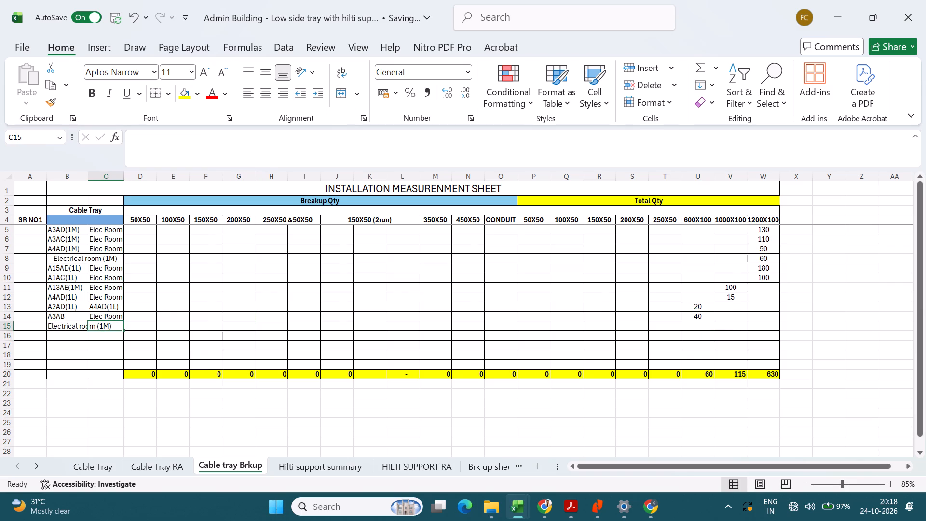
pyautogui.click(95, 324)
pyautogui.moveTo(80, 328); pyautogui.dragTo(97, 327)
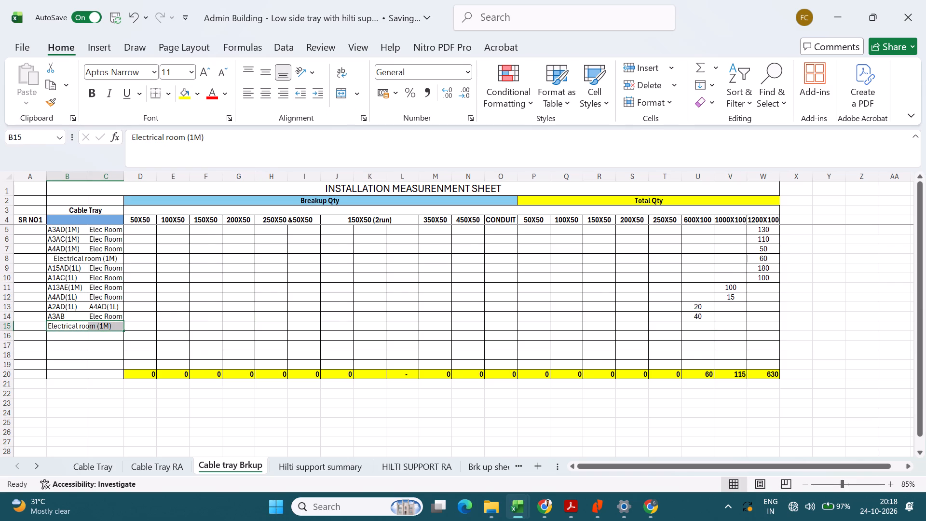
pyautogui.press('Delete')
# Enter 30 as the 600X100 quantity in the existing Electrical room (1M) row.
pyautogui.click(148, 258)
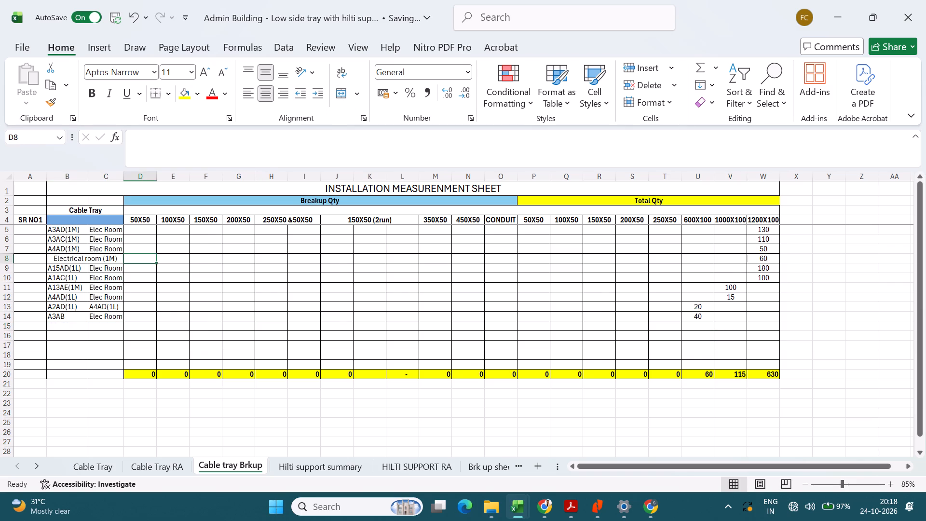
pyautogui.click(692, 261)
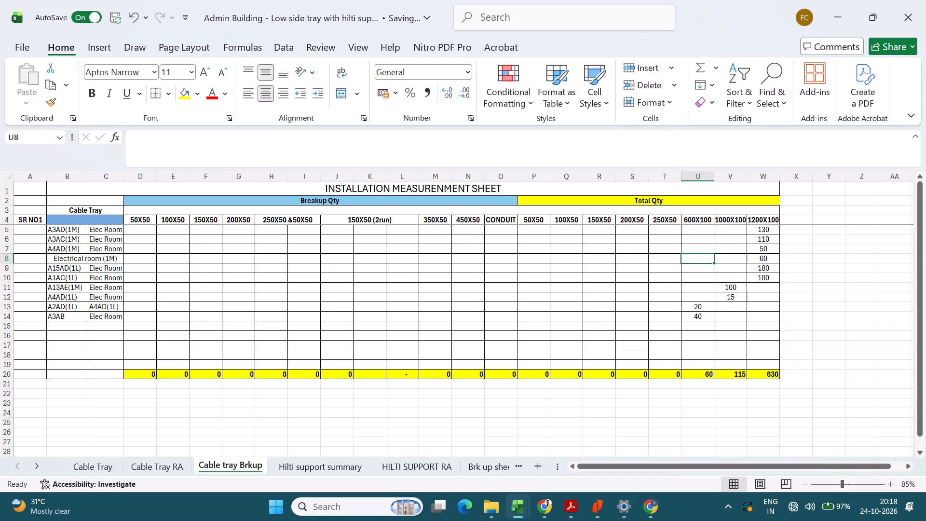
pyautogui.write('30')
pyautogui.press('Return')
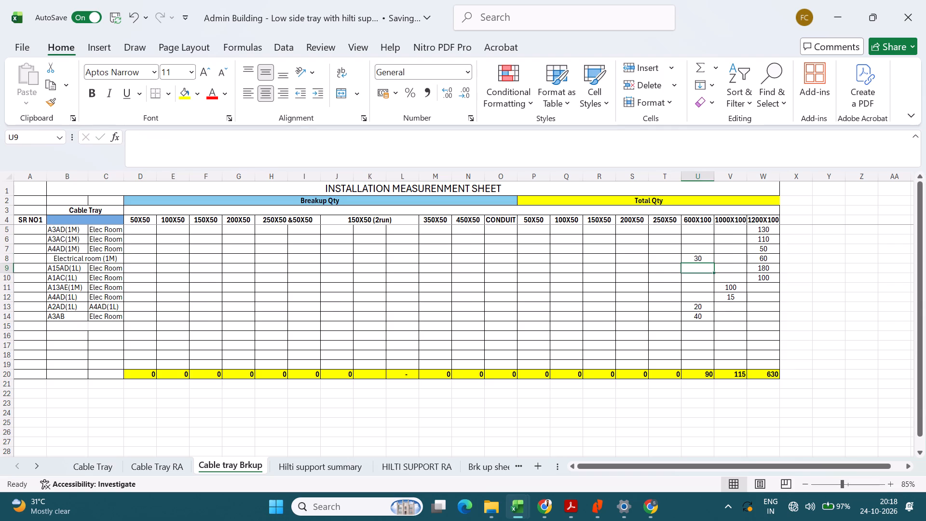
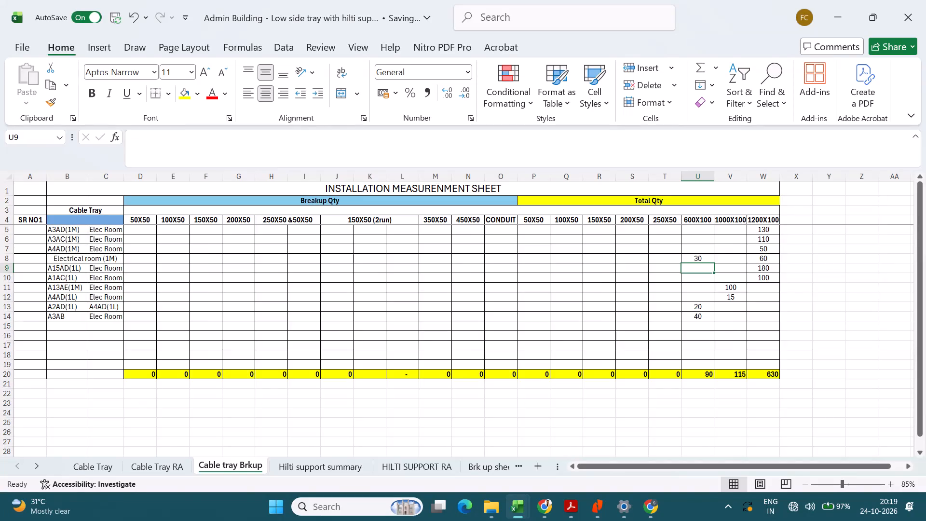
# Unmerge the blue header cell under Cable Tray in row 4 and label the two resulting cells FROM and TO.
pyautogui.click(60, 214)
pyautogui.click(64, 219)
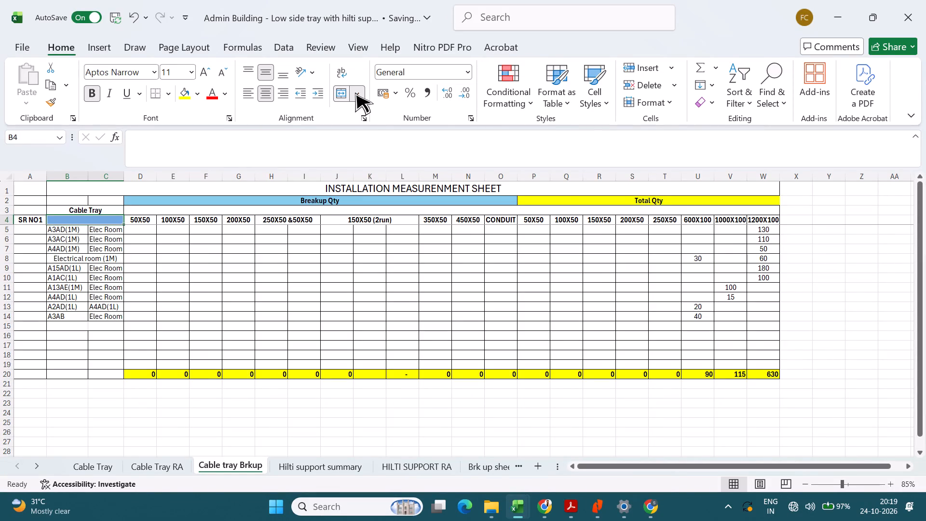
pyautogui.click(345, 93)
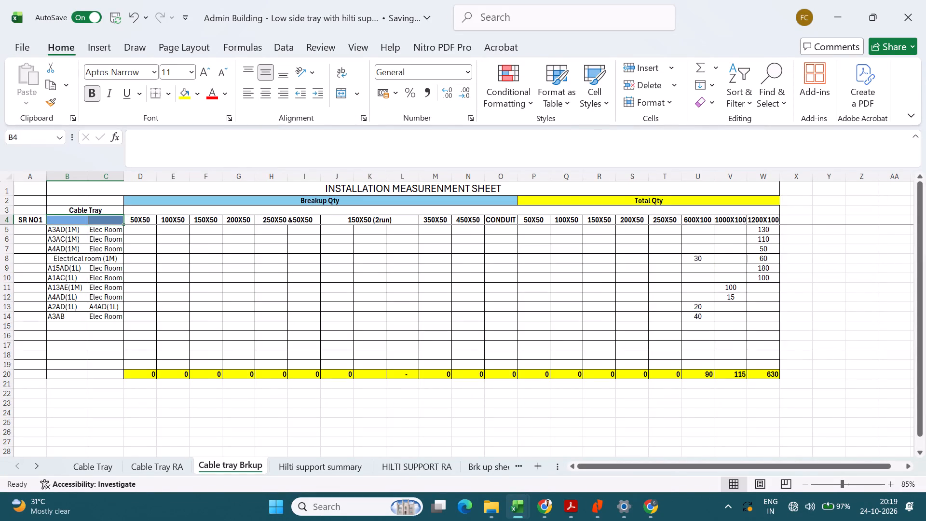
pyautogui.click(80, 218)
pyautogui.write('FR')
pyautogui.press('p')
pyautogui.press('BackSpace')
pyautogui.write('OM')
pyautogui.press('Tab')
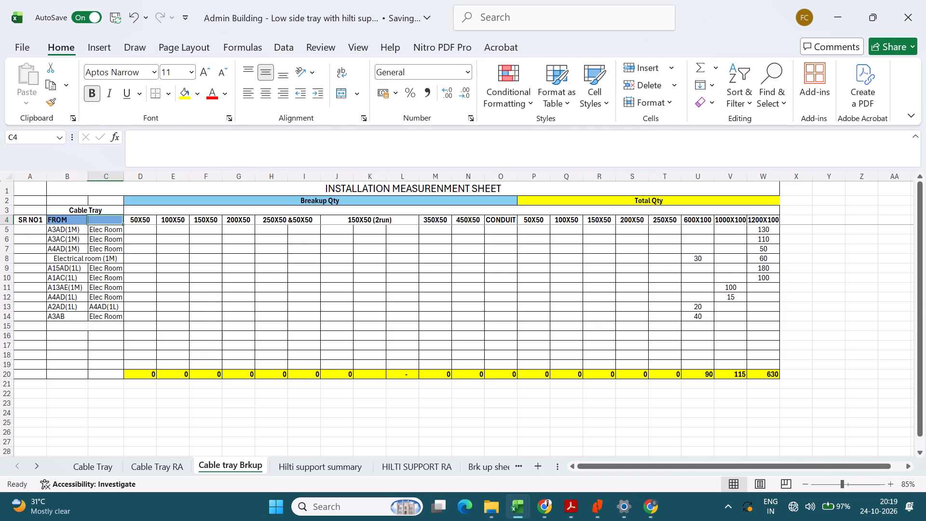
pyautogui.write('TO')
pyautogui.press('Return')
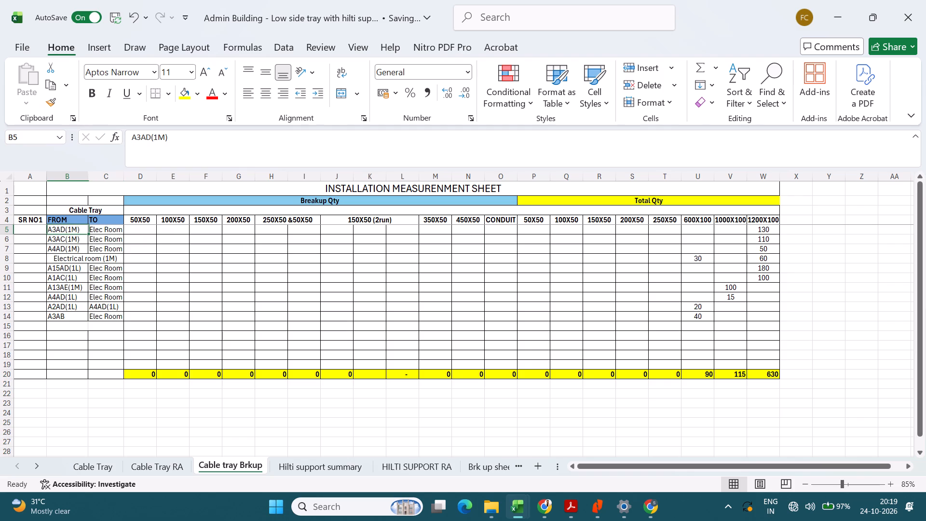
# Copy the A15AD(1L) label into the FROM cell of row 15 and edit it to A9AD(1L).
pyautogui.click(75, 315)
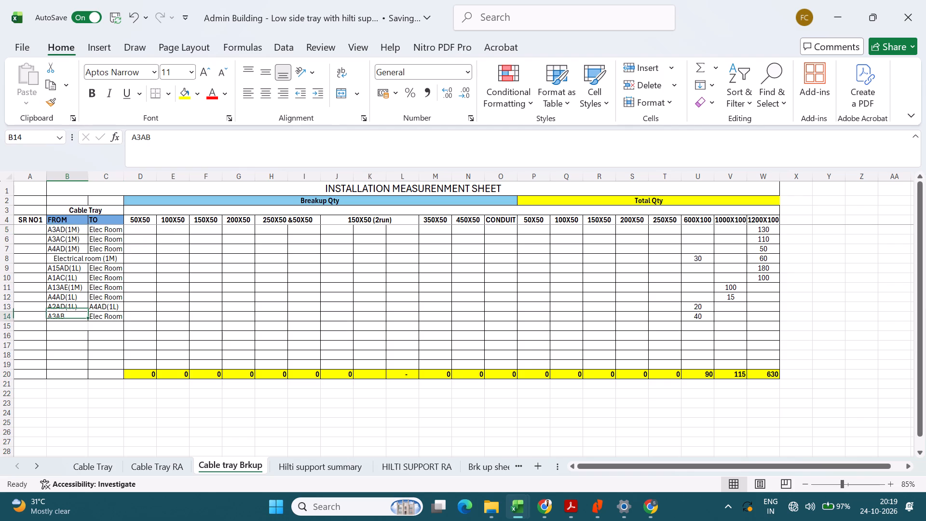
pyautogui.click(73, 267)
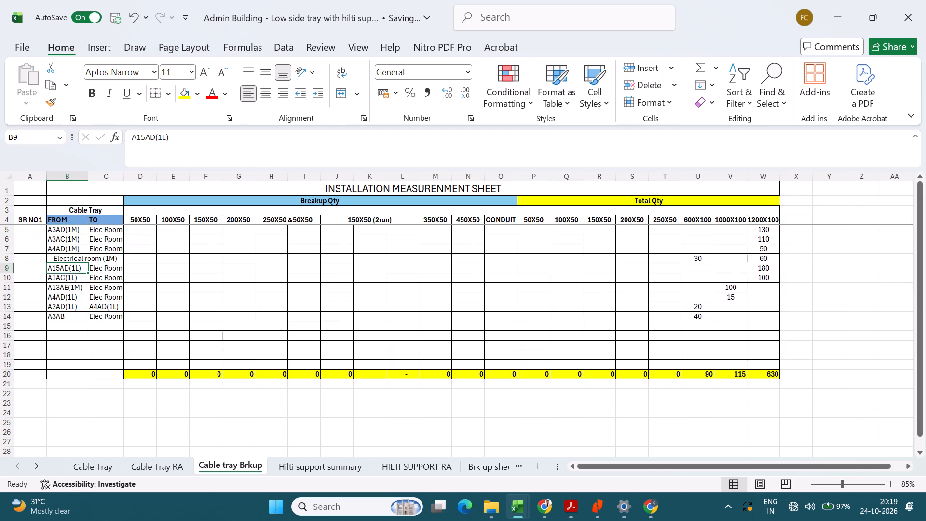
pyautogui.hotkey('ctrl', 'c')
pyautogui.click(76, 326)
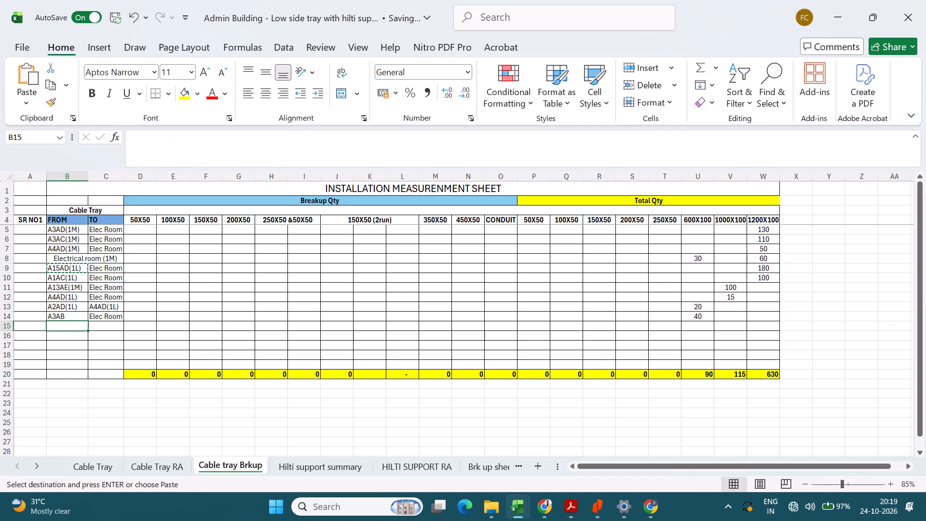
pyautogui.hotkey('ctrl', 'v')
pyautogui.doubleClick(73, 326)
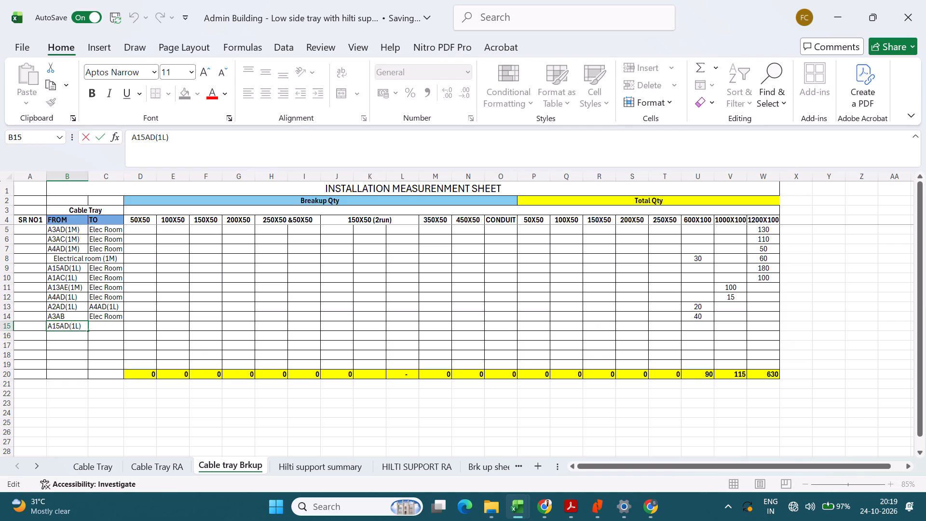
pyautogui.moveTo(59, 326); pyautogui.dragTo(54, 326)
pyautogui.press('9')
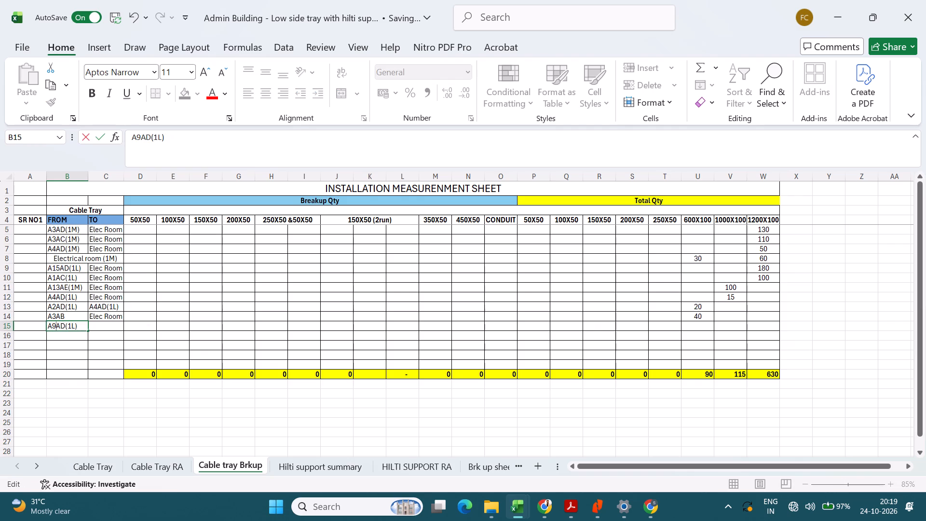
pyautogui.click(92, 330)
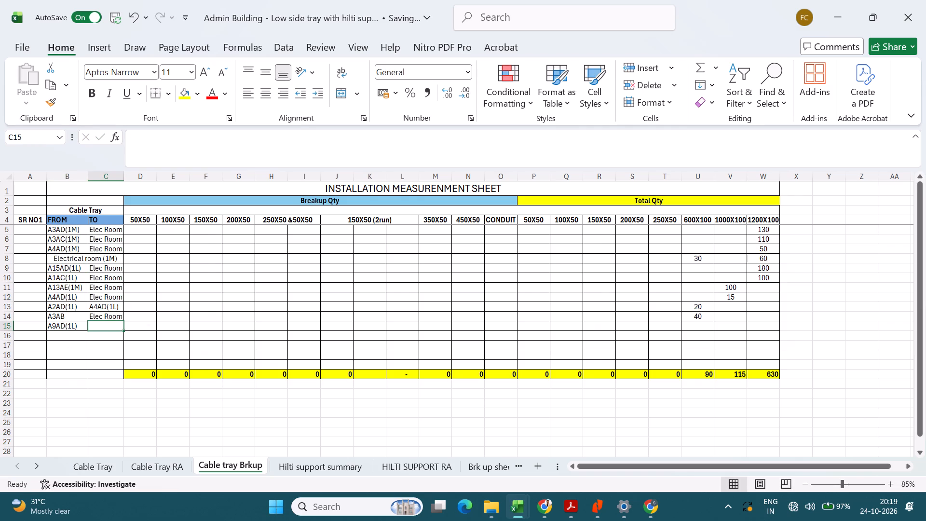
# Copy the A9AD(1L) label into the TO cell of row 15 and edit it to A10AD(1L).
pyautogui.click(68, 328)
pyautogui.hotkey('ctrl', 'c')
pyautogui.hotkey('ctrl', 'v')
pyautogui.click(97, 326)
pyautogui.hotkey('ctrl', 'v')
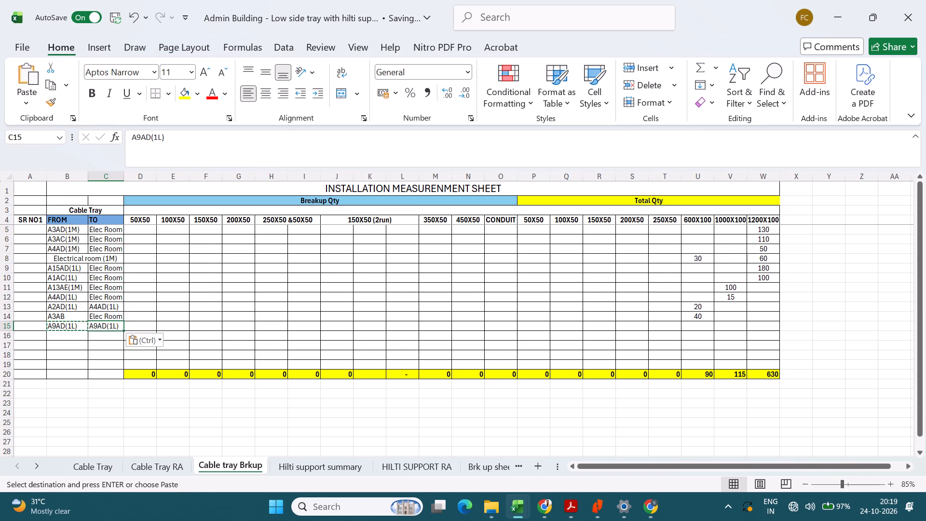
pyautogui.doubleClick(97, 326)
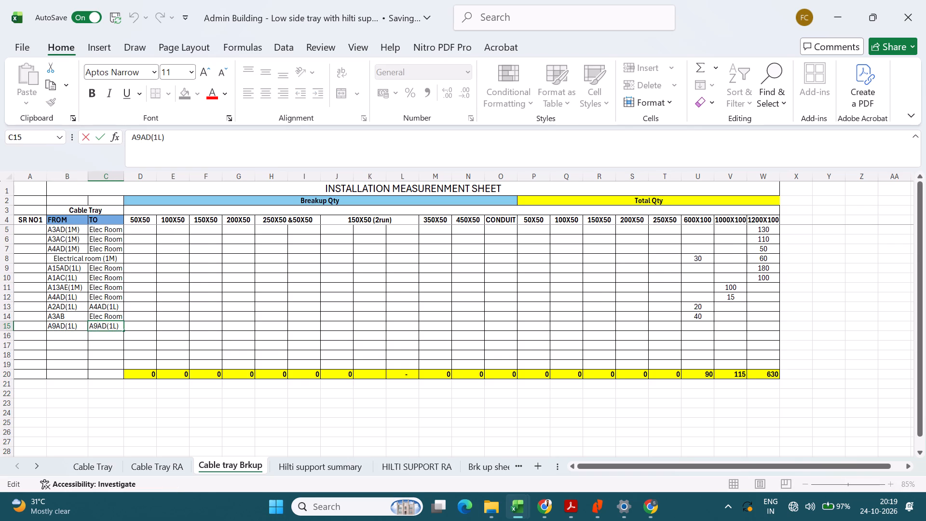
pyautogui.press('BackSpace')
pyautogui.write('10')
pyautogui.press('Return')
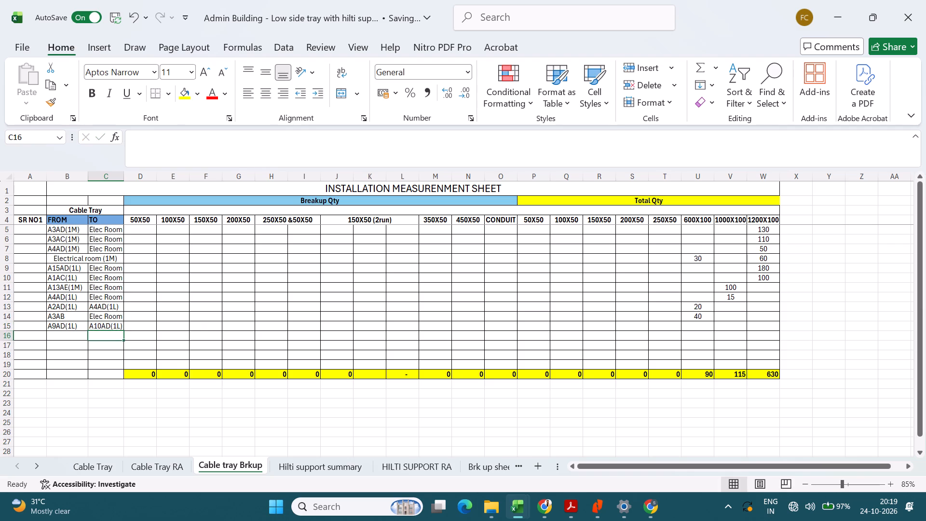
# Switch to the MICRON HILTI CABLE TRAY Support workbook and examine the C-channel and cable tray beam quantities on the NT sheet.
pyautogui.click(708, 329)
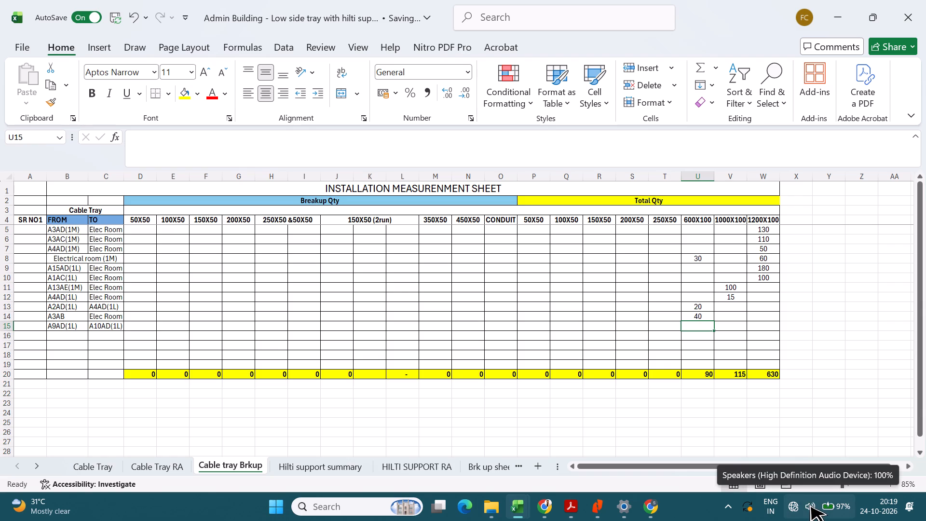
pyautogui.hotkey('alt', 'Tab')
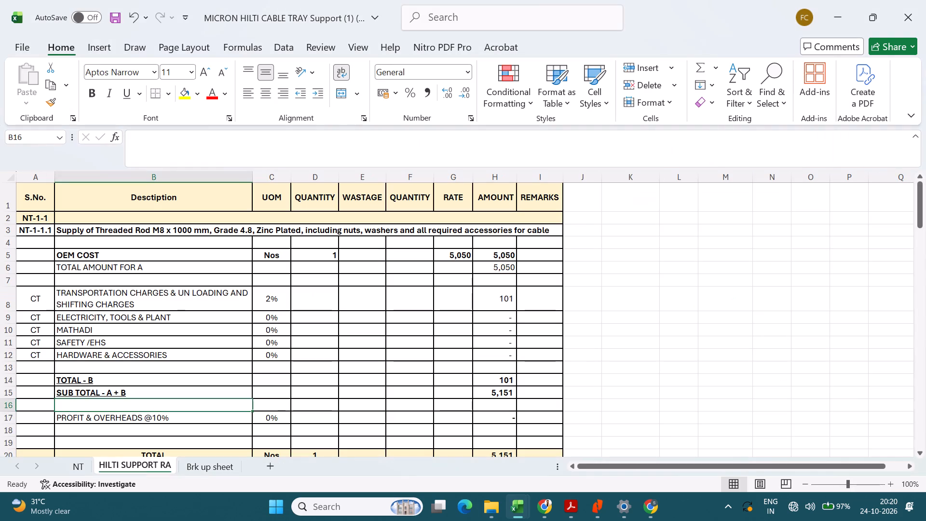
pyautogui.scroll(1, 179, 405)
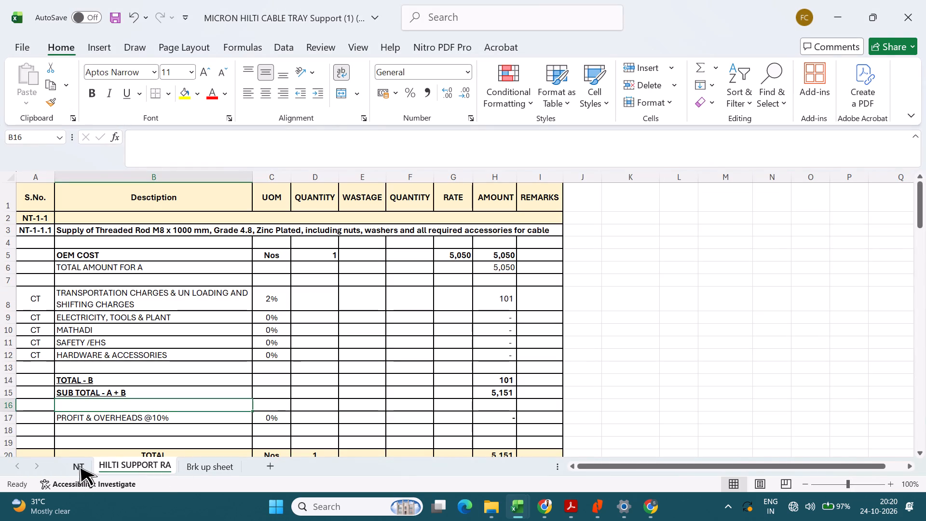
pyautogui.click(79, 465)
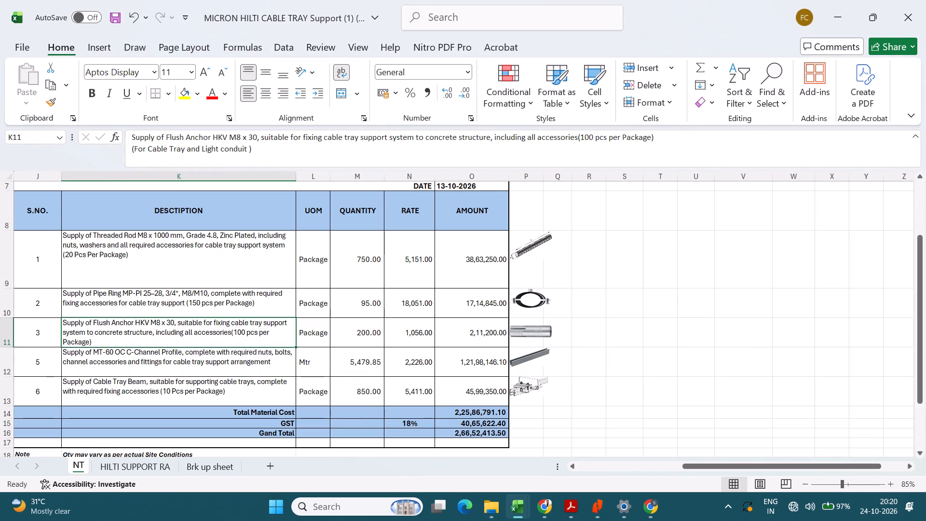
pyautogui.click(370, 368)
pyautogui.click(369, 395)
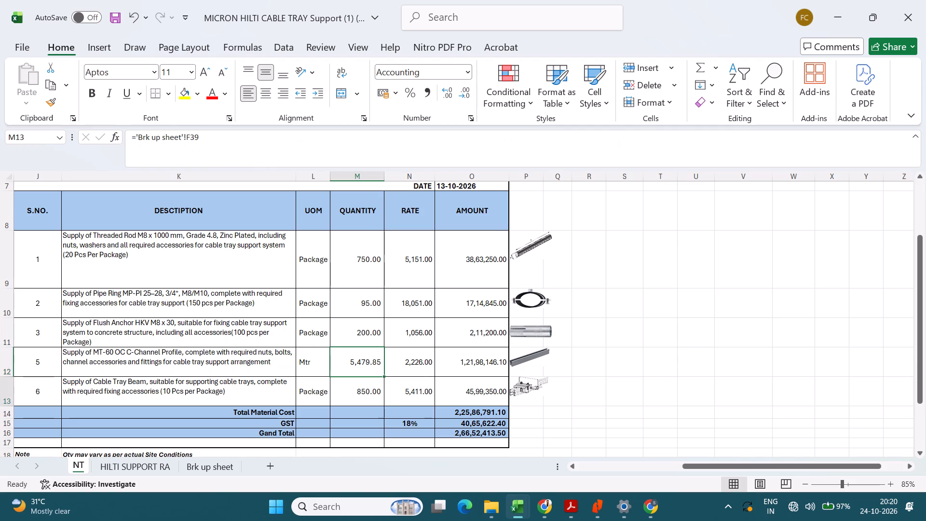
pyautogui.click(370, 367)
# Back in the Admin Building workbook, enter 30 as the 600X100 quantity for the A9AD(1L) to A10AD(1L) run.
pyautogui.hotkey('alt', 'Tab')
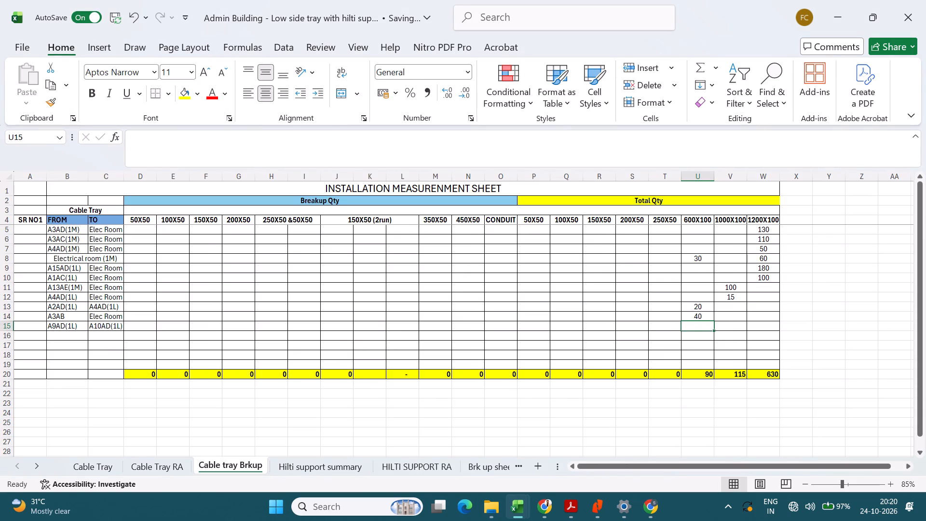
pyautogui.write('30')
pyautogui.press('Return')
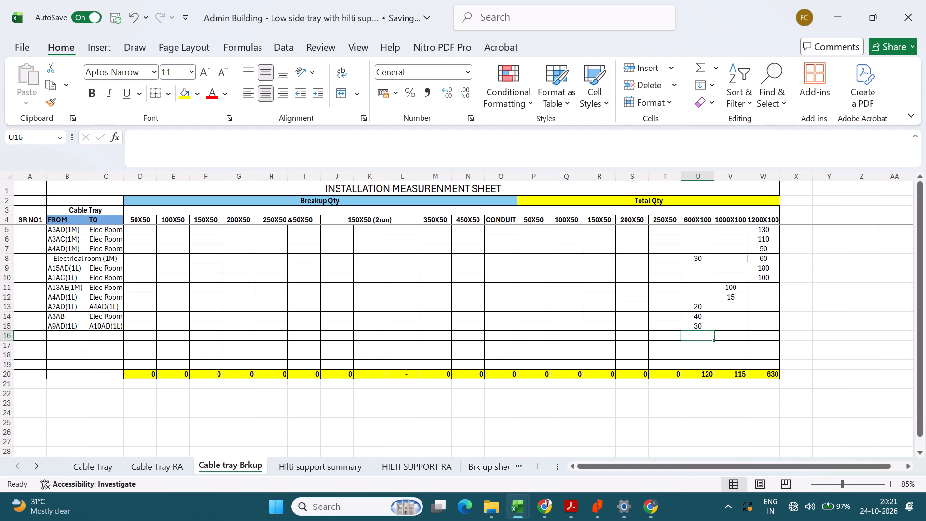
# Copy the A15AD(1L) label into the FROM cell of row 16 and edit it to A13AD(1L).
pyautogui.press('Left')
pyautogui.press('Up')
pyautogui.press('Left')
pyautogui.press('Left')
pyautogui.press('Left')
pyautogui.press('Left')
pyautogui.press('Left')
pyautogui.press('Left')
pyautogui.press('Left')
pyautogui.press('Left')
pyautogui.press('Left')
pyautogui.press('Left')
pyautogui.press('Left')
pyautogui.press('Left')
pyautogui.press('Left')
pyautogui.press('Left')
pyautogui.press('Left')
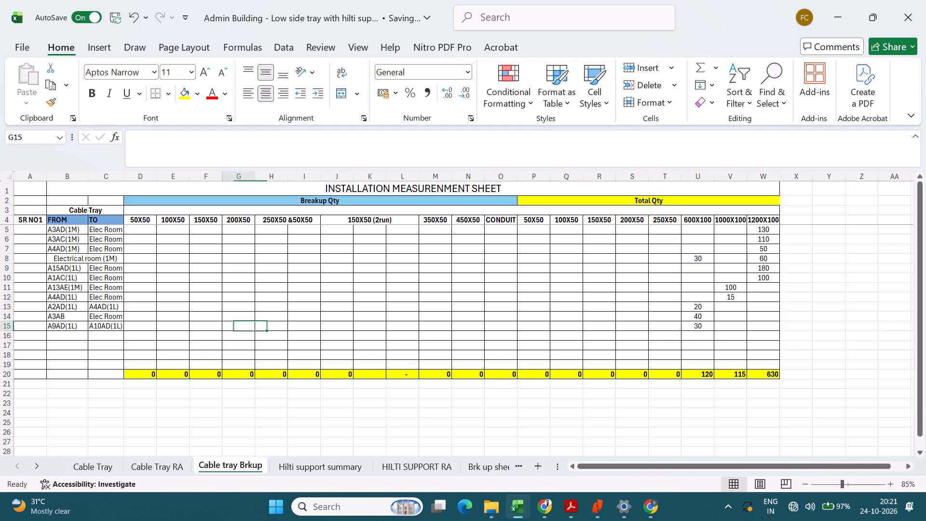
pyautogui.press('Up')
pyautogui.press('Left')
pyautogui.press('Up')
pyautogui.press('Left')
pyautogui.press('Up')
pyautogui.press('Left')
pyautogui.press('Up')
pyautogui.press('Up')
pyautogui.press('Up')
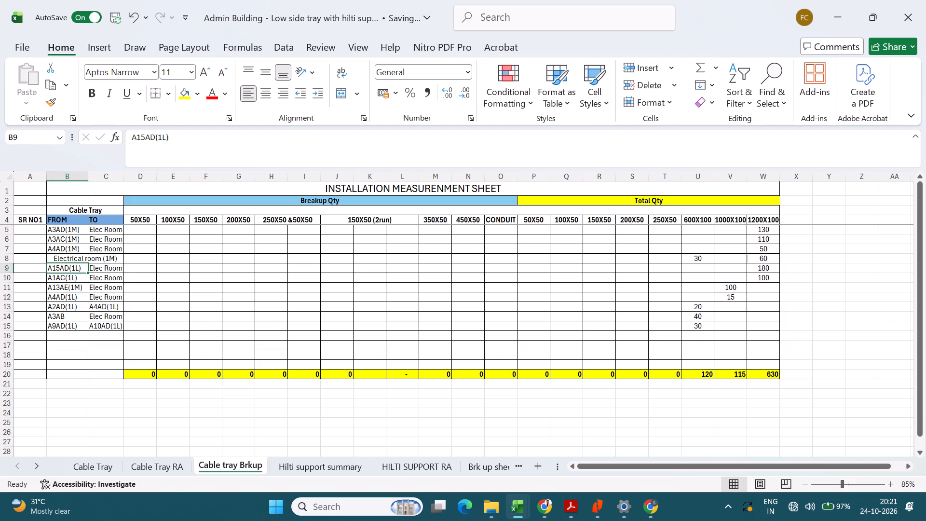
pyautogui.hotkey('ctrl', 'c')
pyautogui.press('Down')
pyautogui.press('Down')
pyautogui.press('Down')
pyautogui.press('Down')
pyautogui.press('Down')
pyautogui.press('Down')
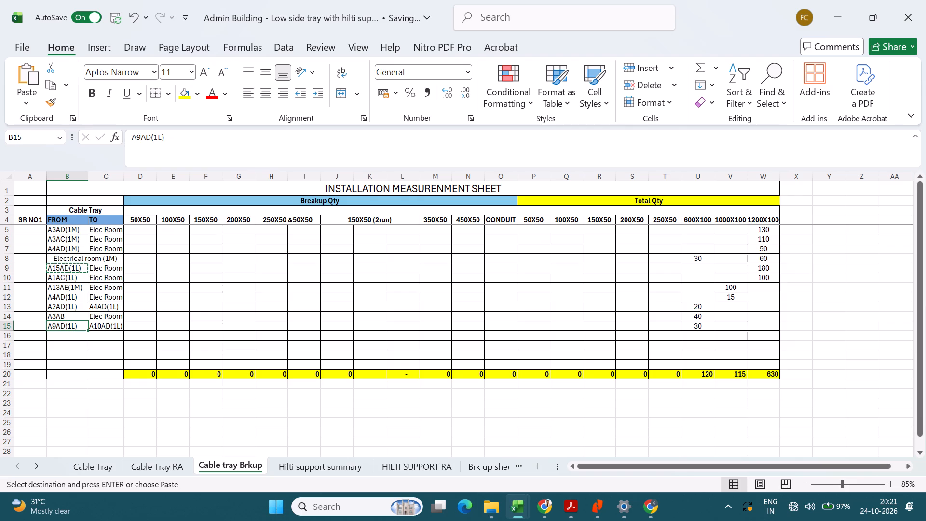
pyautogui.press('Down')
pyautogui.hotkey('ctrl', 'v')
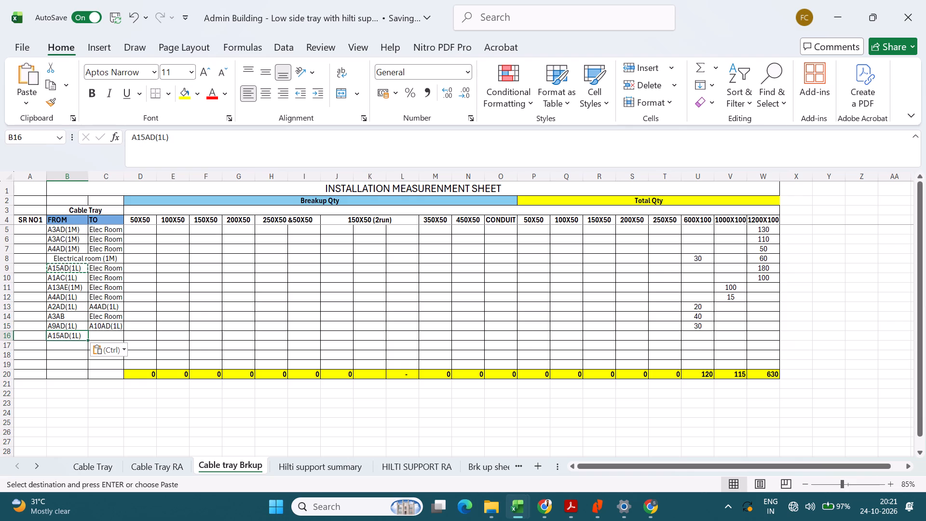
pyautogui.press('F2')
pyautogui.press('Left')
pyautogui.press('Left')
pyautogui.press('Left')
pyautogui.press('Left')
pyautogui.press('Left')
pyautogui.press('Left')
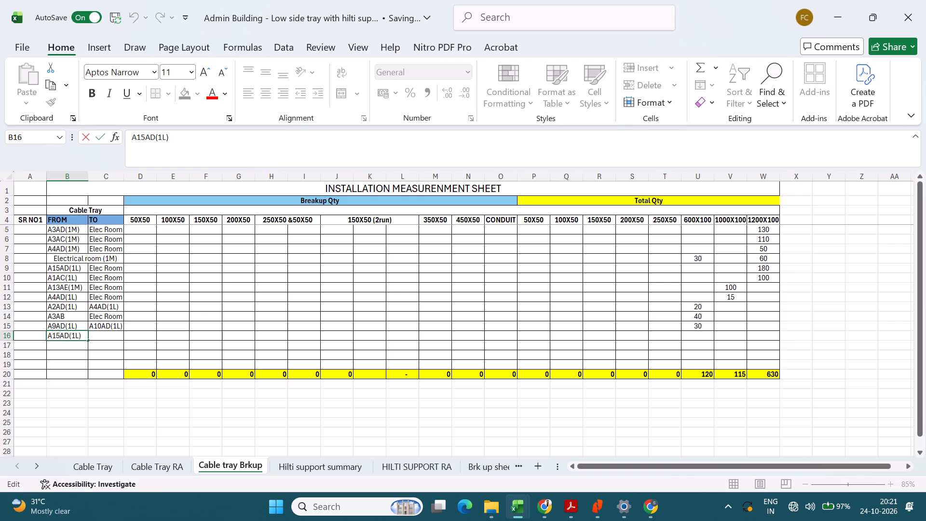
pyautogui.press('BackSpace')
pyautogui.press('3')
pyautogui.press('Tab')
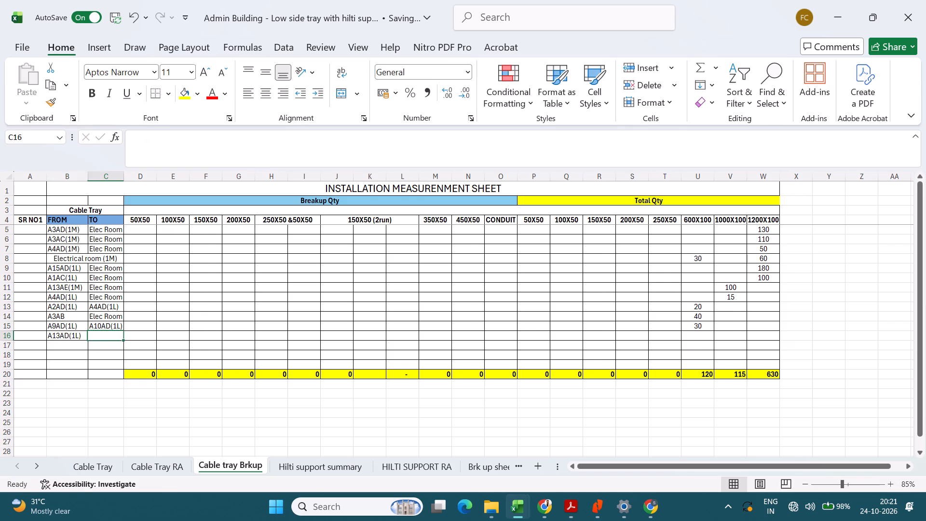
# Copy the A13AD(1L) label into the TO cell of row 16 and edit it to A13AE(1L).
pyautogui.press('Left')
pyautogui.hotkey('ctrl', 'c')
pyautogui.press('Right')
pyautogui.hotkey('ctrl', 'v')
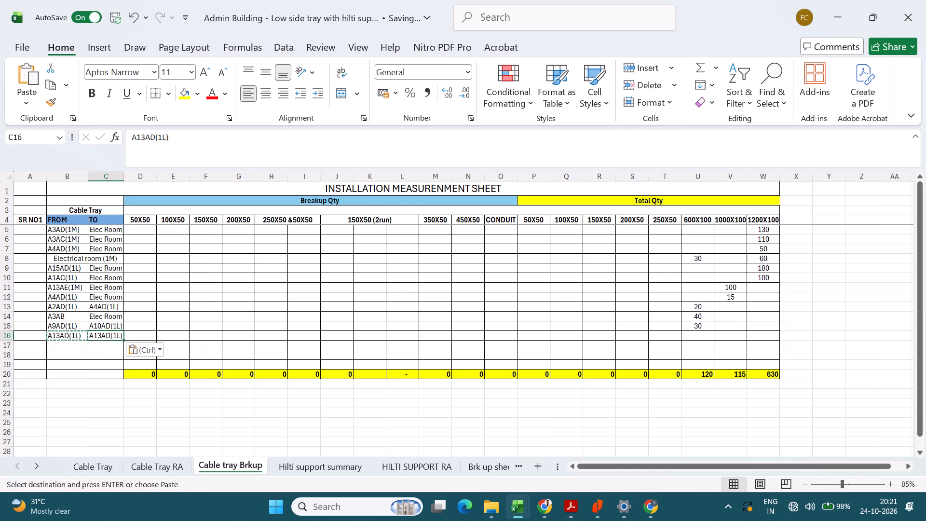
pyautogui.press('Escape')
pyautogui.press('Right')
pyautogui.press('Left')
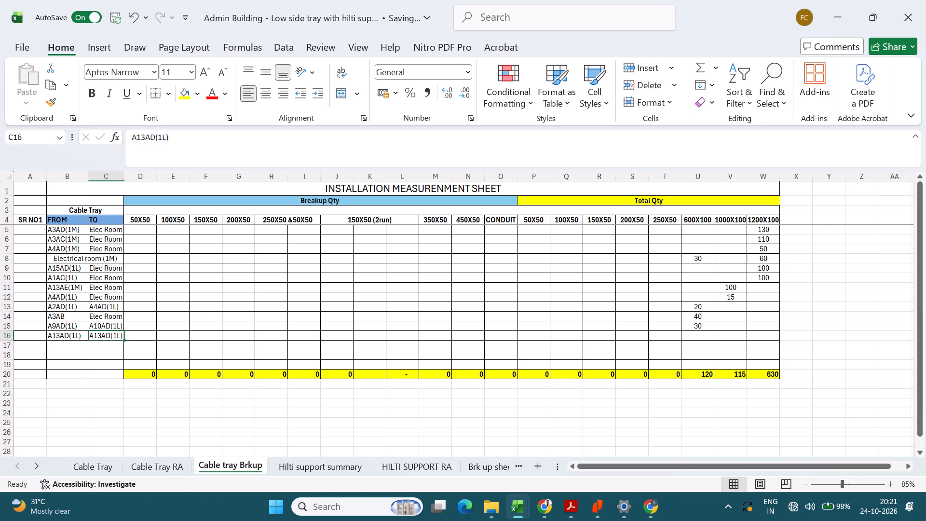
pyautogui.press('F2')
pyautogui.press('Left')
pyautogui.press('Left')
pyautogui.press('Left')
pyautogui.press('Left')
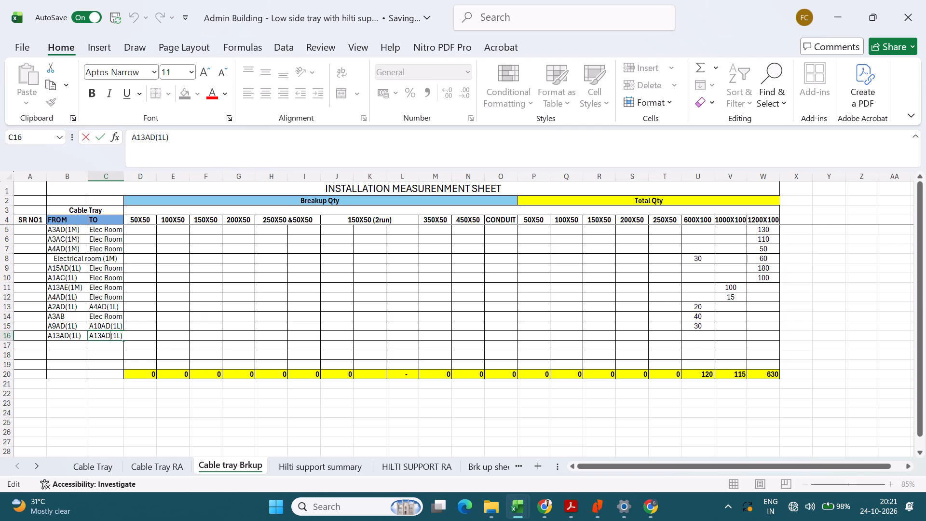
pyautogui.press('BackSpace')
pyautogui.press('e')
pyautogui.press('Tab')
# Enter 10 as the 600X100 quantity for the A13AD(1L) to A13AE(1L) run in row 16.
pyautogui.press('Right')
pyautogui.press('Right')
pyautogui.press('Right')
pyautogui.press('Right')
pyautogui.press('Right')
pyautogui.press('Right')
pyautogui.press('Right')
pyautogui.press('Right')
pyautogui.press('Right')
pyautogui.press('Right')
pyautogui.press('Right')
pyautogui.press('Right')
pyautogui.press('Right')
pyautogui.press('Right')
pyautogui.press('Right')
pyautogui.press('Right')
pyautogui.press('Right')
pyautogui.press('Right')
pyautogui.press('Right')
pyautogui.press('Left')
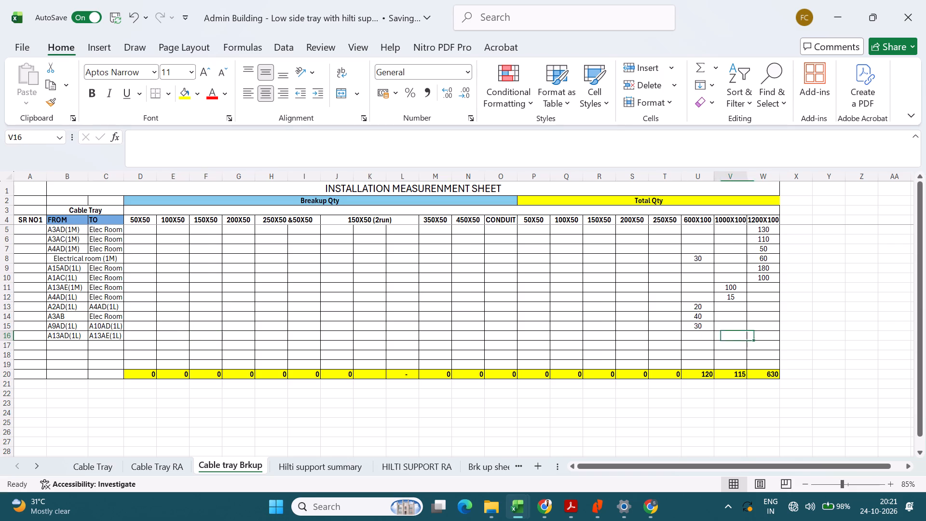
pyautogui.press('Left')
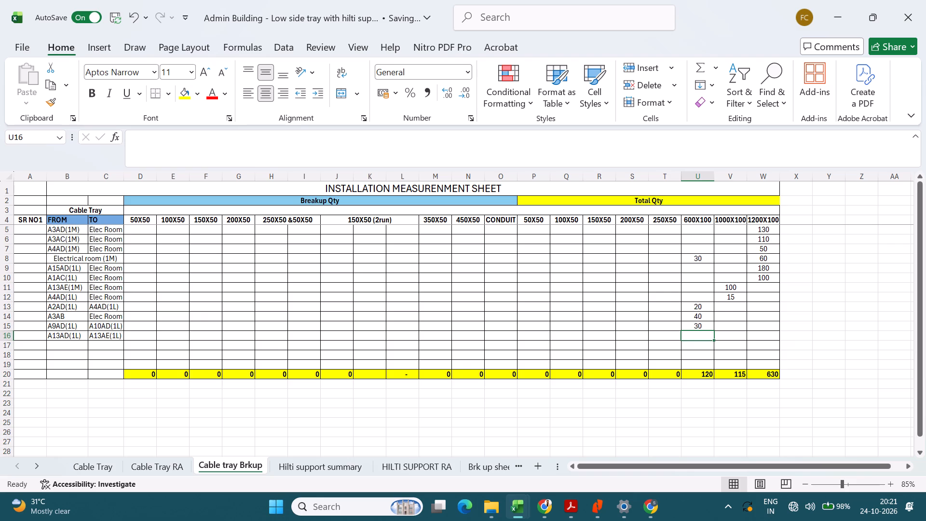
pyautogui.write('10')
pyautogui.press('Return')
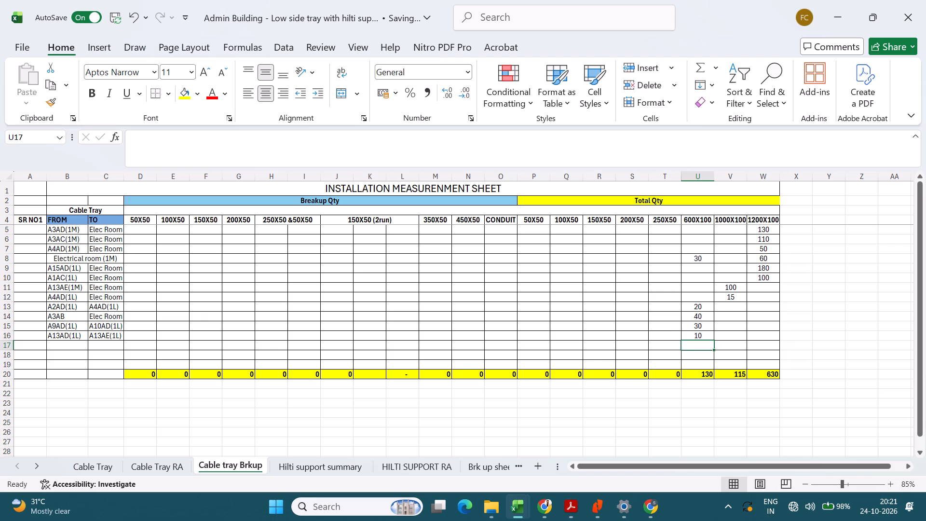
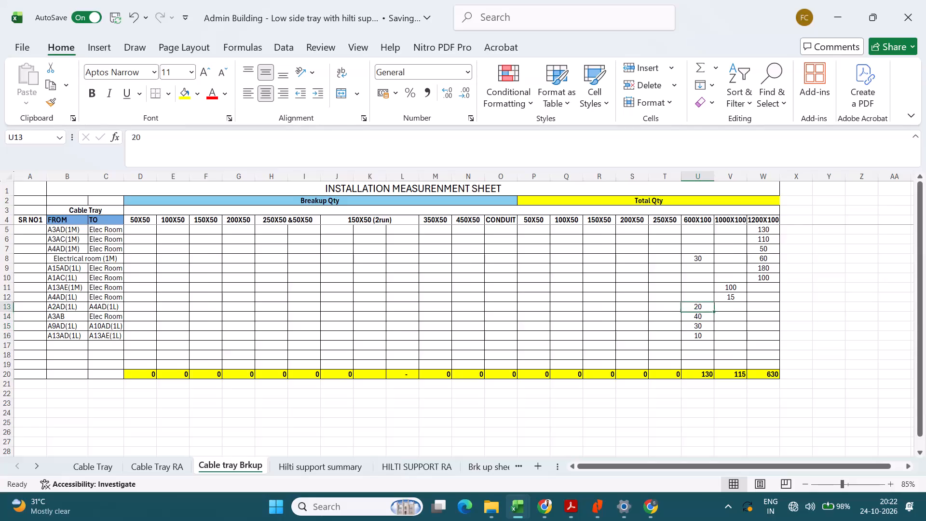
# Change the 600X100 quantity for the Electrical room (1M) row to 25.
pyautogui.press('Up')
pyautogui.press('Up')
pyautogui.press('Up')
pyautogui.press('Up')
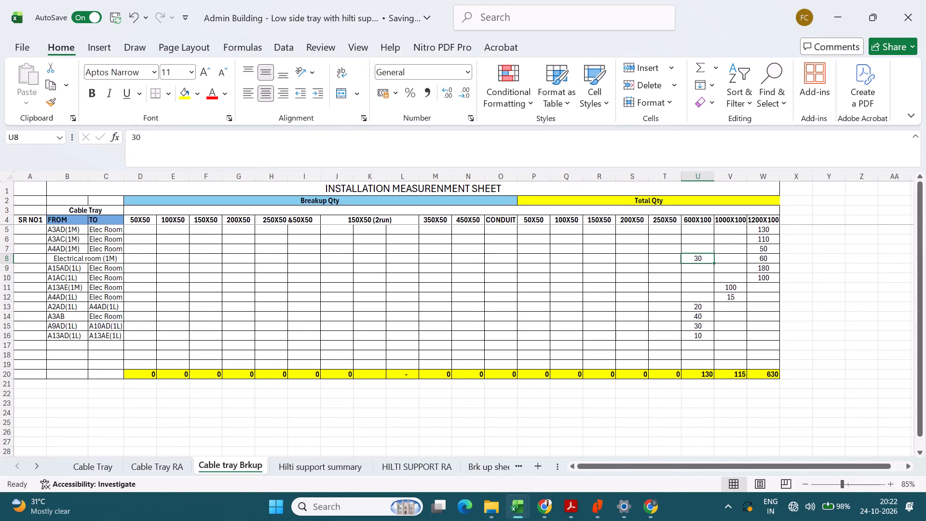
pyautogui.write('25')
pyautogui.press('Return')
# Change the 600X100 quantity for the A3AB to Elec Room run to 35.
pyautogui.press('Return')
pyautogui.press('Return')
pyautogui.press('Return')
pyautogui.press('Return')
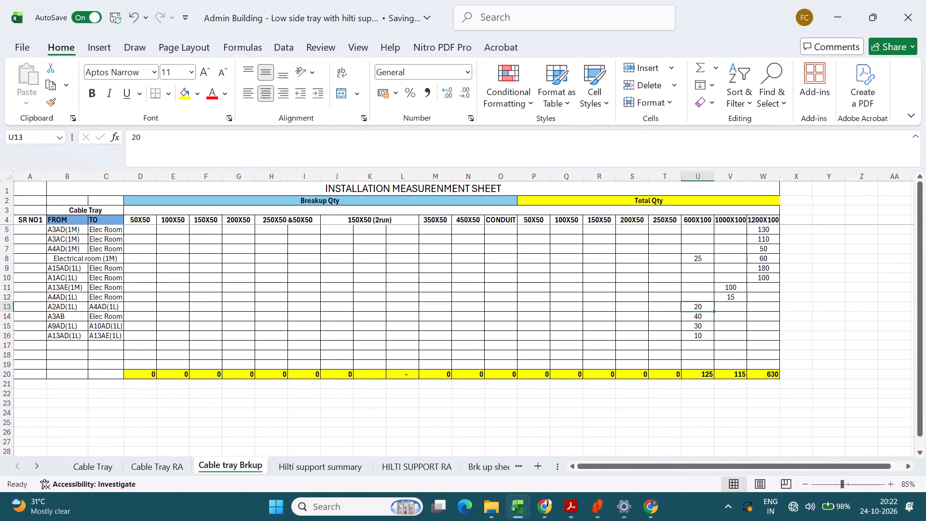
pyautogui.press('Return')
pyautogui.write('35')
pyautogui.press('Return')
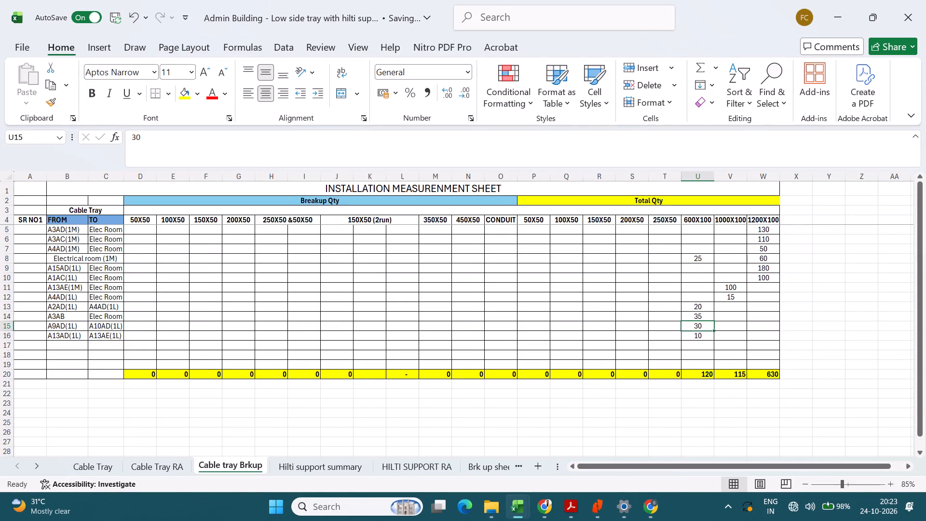
# Change the 600X100 quantity for the A9AD(1L) to A10AD(1L) run to 25.
pyautogui.write('25')
pyautogui.press('Return')
pyautogui.press('Up')
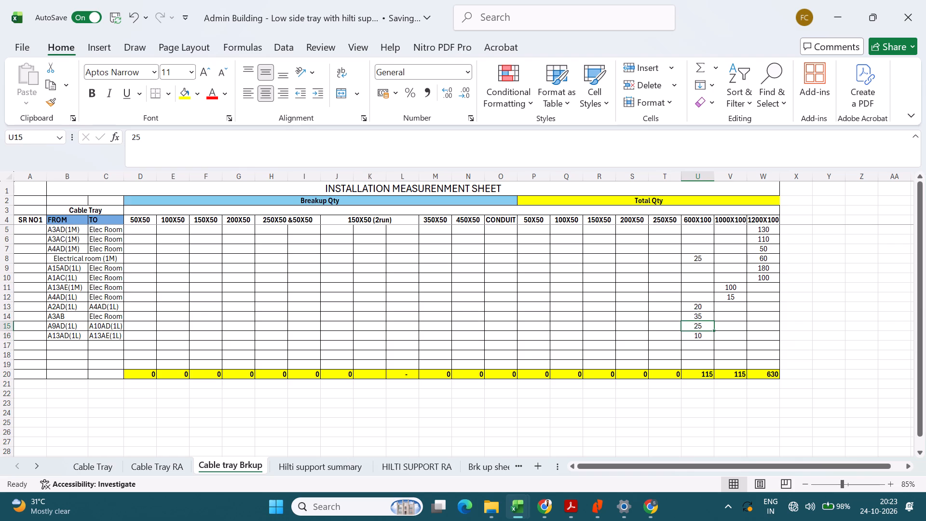
# Select the FROM cell of the A13AD(1L) to A13AE(1L) run in row 16.
pyautogui.press('Left')
pyautogui.press('Left')
pyautogui.press('Left')
pyautogui.press('Left')
pyautogui.press('Left')
pyautogui.press('Left')
pyautogui.press('Left')
pyautogui.press('Left')
pyautogui.press('Left')
pyautogui.press('Left')
pyautogui.press('Left')
pyautogui.press('Left')
pyautogui.press('Left')
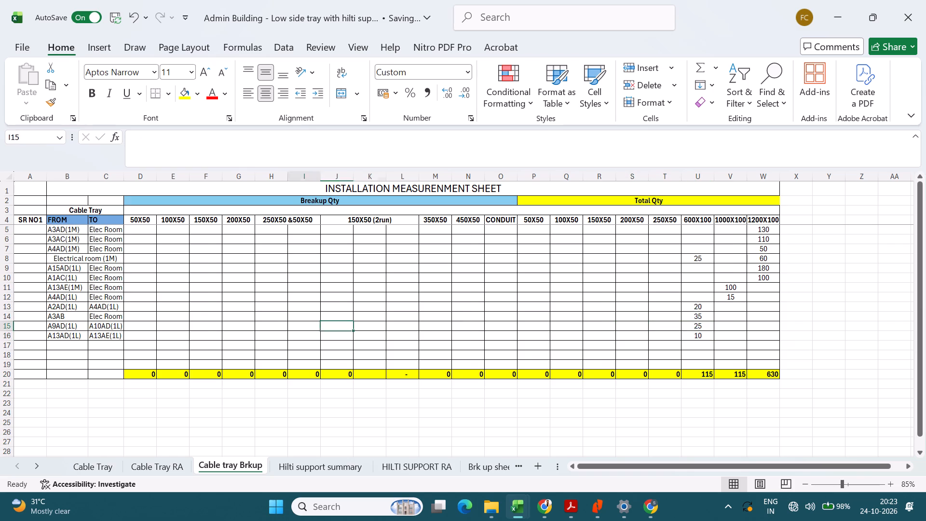
pyautogui.press('Left')
pyautogui.press('Left')
pyautogui.press('Down')
pyautogui.press('Left')
pyautogui.press('Left')
pyautogui.press('Left')
pyautogui.press('Left')
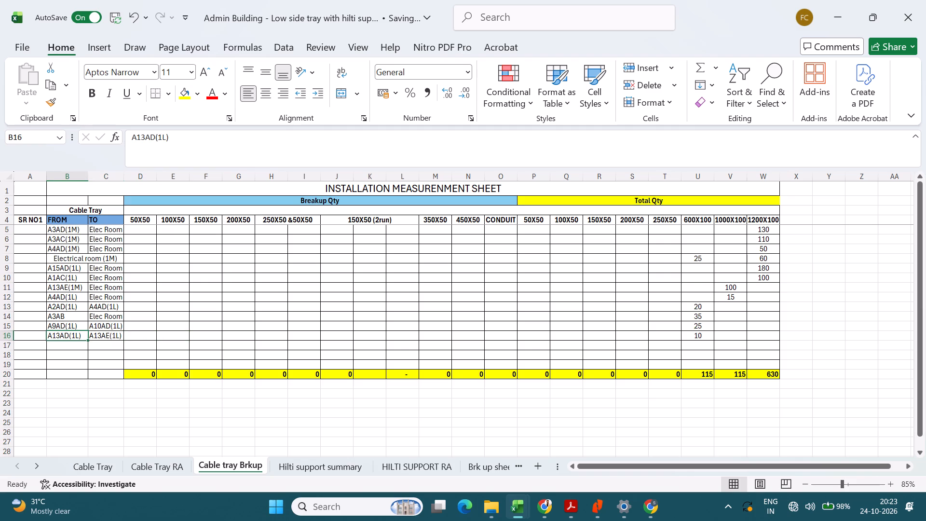
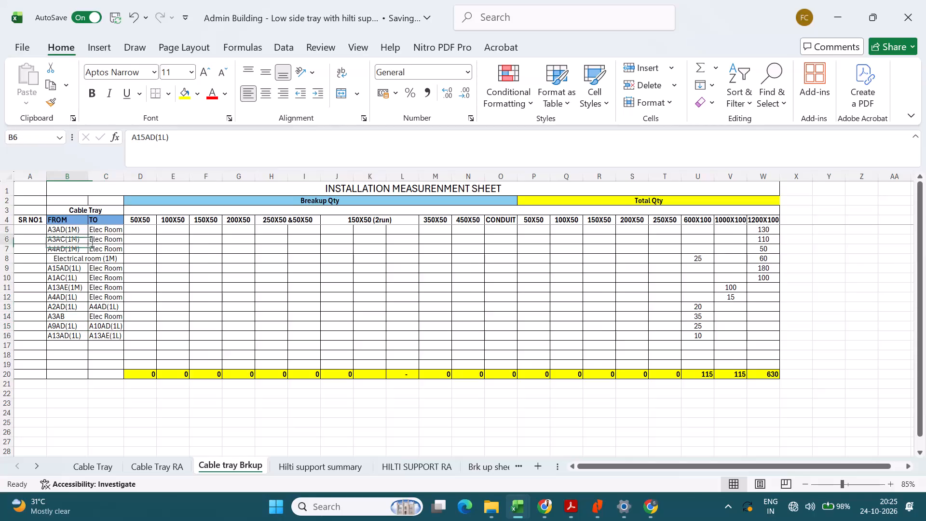
# Copy the A3AC(1M) to Elec Room run from row 6 into the FROM and TO cells of row 17.
pyautogui.press('Down')
pyautogui.hotkey('ctrl', 'c')
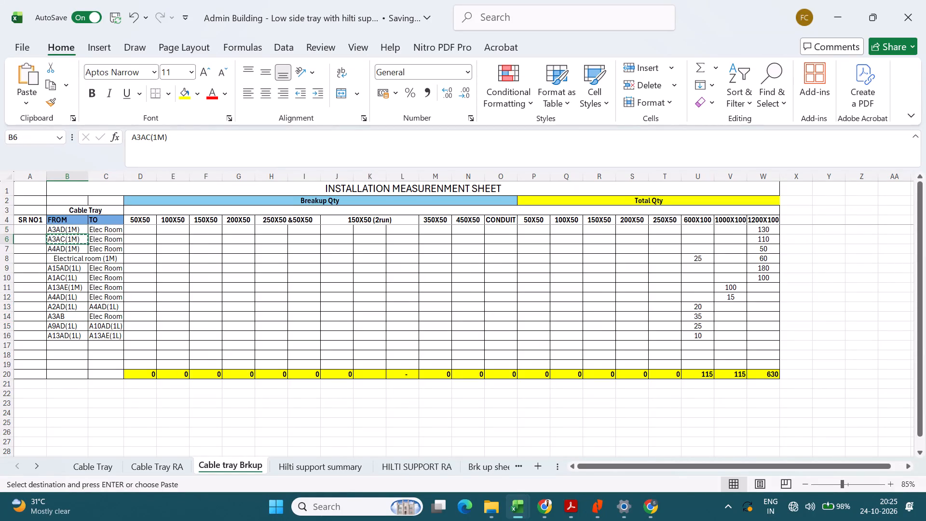
pyautogui.hotkey('shift', 'Right')
pyautogui.hotkey('ctrl', 'c')
pyautogui.press('Down')
pyautogui.press('Down')
pyautogui.press('Down')
pyautogui.press('Down')
pyautogui.press('Down')
pyautogui.press('Down')
pyautogui.press('Down')
pyautogui.press('Down')
pyautogui.press('Down')
pyautogui.press('Down')
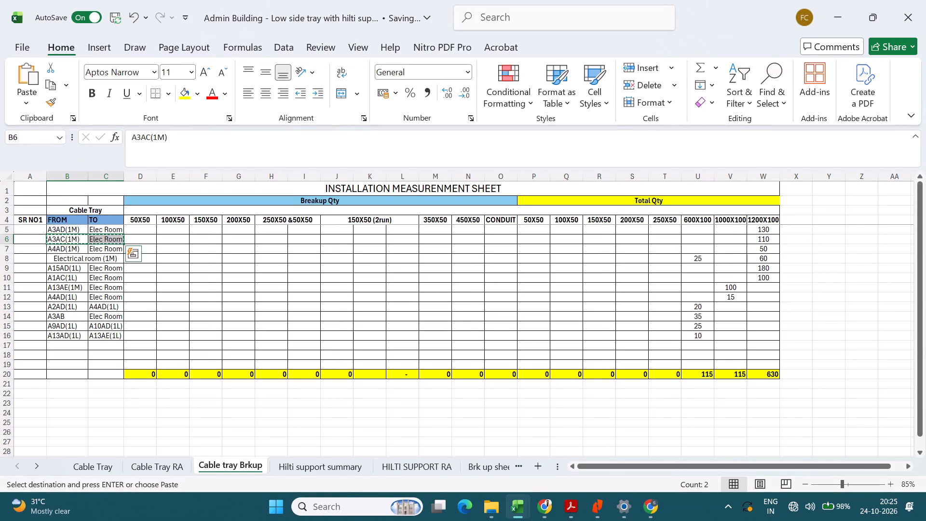
pyautogui.press('Down')
pyautogui.hotkey('ctrl', 'v')
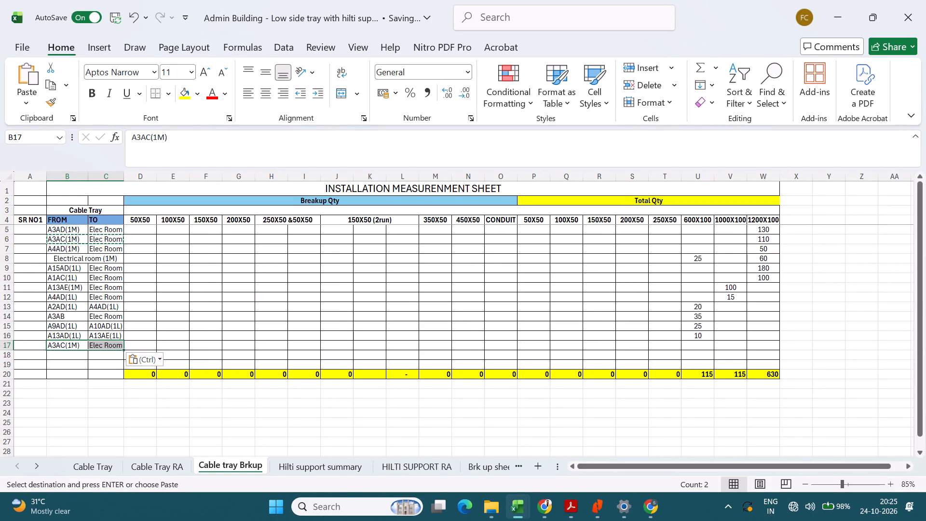
# Change the FROM entry in row 17 to A17AC(1M).
pyautogui.doubleClick(65, 346)
pyautogui.click(55, 346)
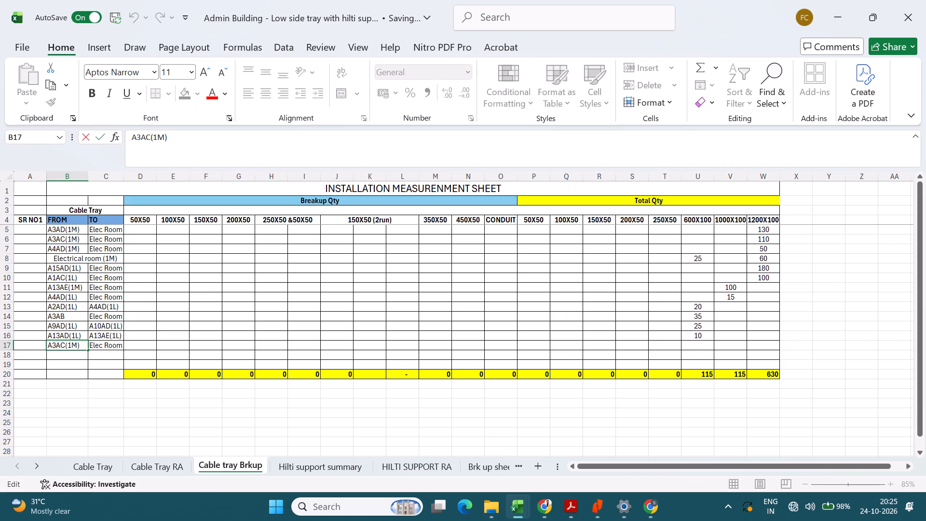
pyautogui.press('BackSpace')
pyautogui.write('17')
pyautogui.click(120, 338)
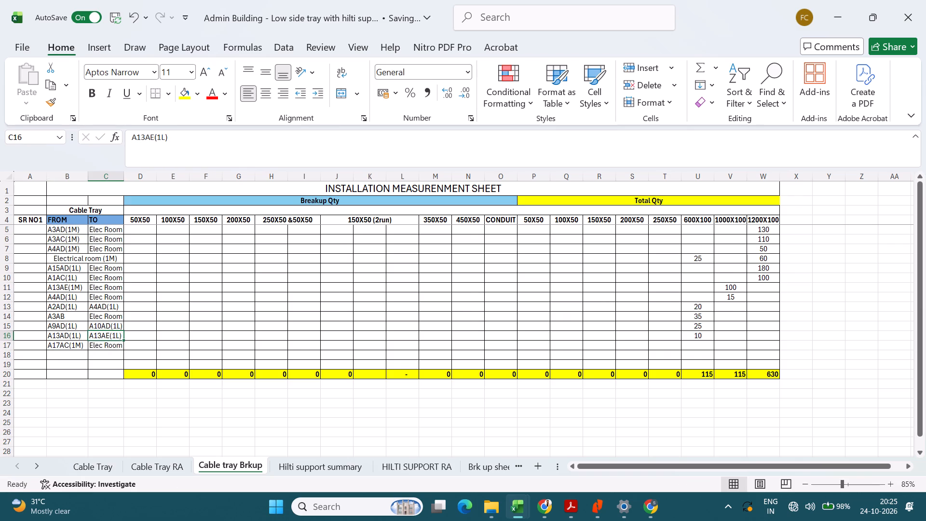
pyautogui.click(78, 345)
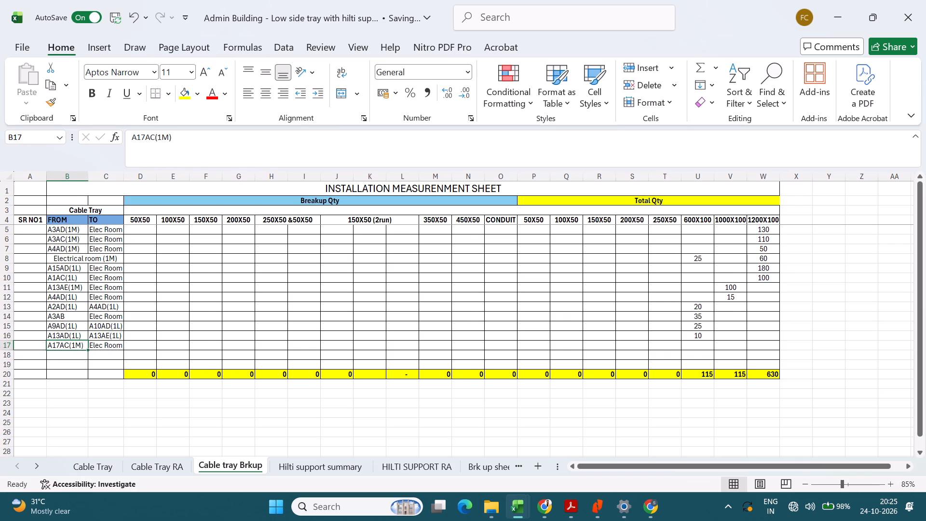
# Enter 110 as the 600X100 total quantity for the A17AC(1M) to Elec Room run.
pyautogui.click(697, 343)
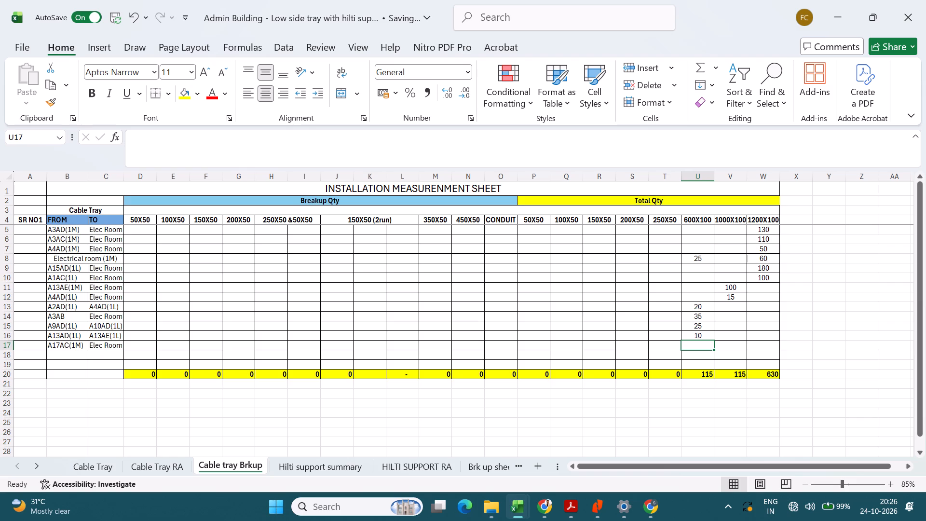
pyautogui.write('110')
pyautogui.press('Return')
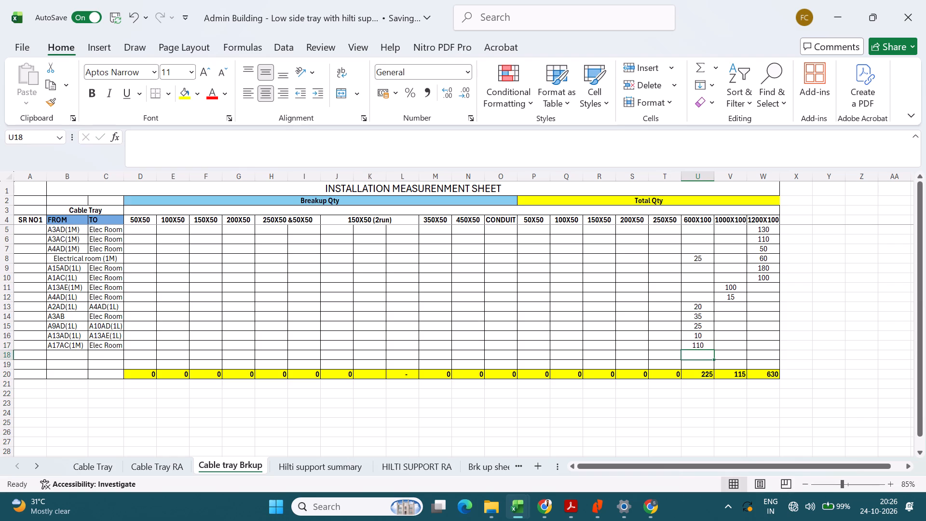
pyautogui.press('Up')
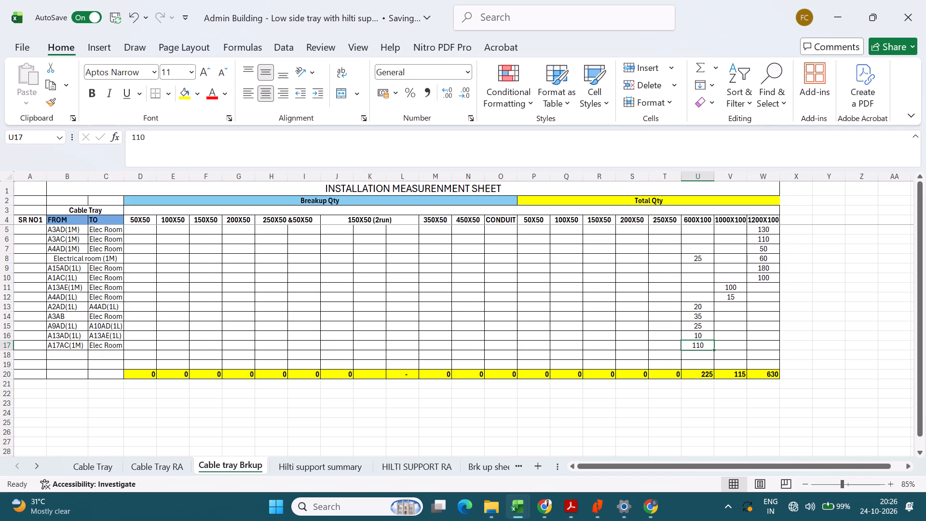
# Copy the A3AC(1M) entry from row 6 into the FROM cell of row 18.
pyautogui.press('Left')
pyautogui.press('Left')
pyautogui.press('Left')
pyautogui.press('Left')
pyautogui.press('Left')
pyautogui.press('Left')
pyautogui.press('Left')
pyautogui.press('Left')
pyautogui.press('Left')
pyautogui.press('Left')
pyautogui.press('Left')
pyautogui.press('Left')
pyautogui.press('Left')
pyautogui.press('Left')
pyautogui.press('Left')
pyautogui.press('Left')
pyautogui.press('Left')
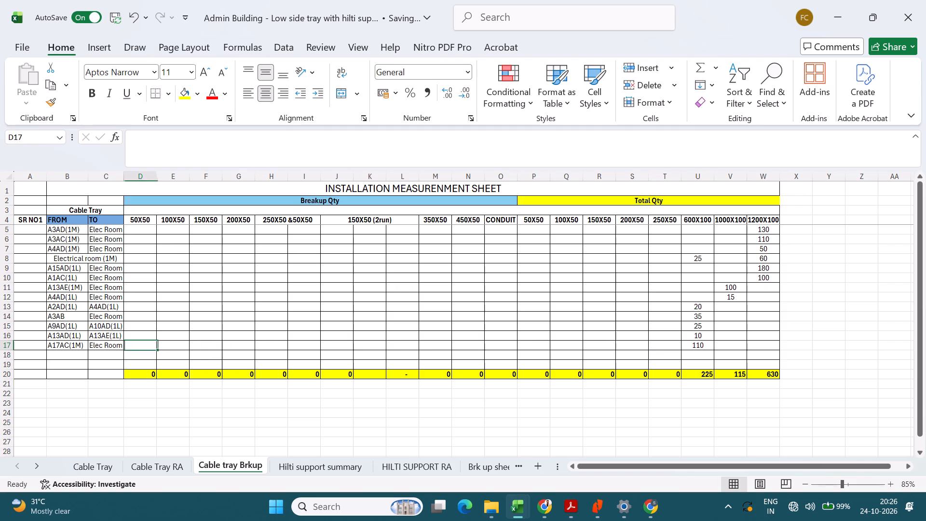
pyautogui.press('Left')
pyautogui.press('Left')
pyautogui.press('Up')
pyautogui.press('Up')
pyautogui.press('Up')
pyautogui.press('Up')
pyautogui.press('Up')
pyautogui.press('Up')
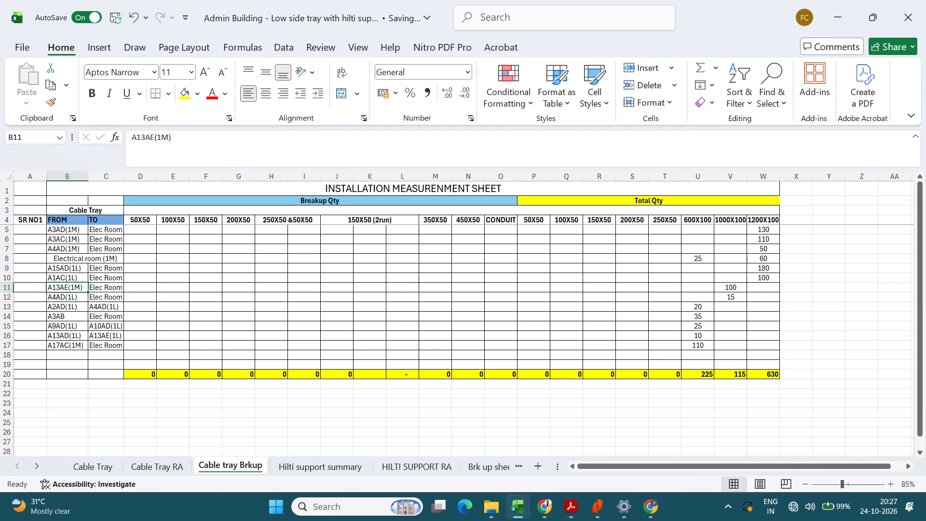
pyautogui.press('Up')
pyautogui.press('Up')
pyautogui.press('Up')
pyautogui.press('Up')
pyautogui.press('Up')
pyautogui.press('Right')
pyautogui.press('Right')
pyautogui.press('Right')
pyautogui.press('Right')
pyautogui.press('Right')
pyautogui.press('Right')
pyautogui.press('Right')
pyautogui.press('Right')
pyautogui.press('Right')
pyautogui.press('Right')
pyautogui.press('Right')
pyautogui.press('Right')
pyautogui.press('Right')
pyautogui.press('Right')
pyautogui.press('Right')
pyautogui.press('Right')
pyautogui.press('Right')
pyautogui.press('Right')
pyautogui.press('Right')
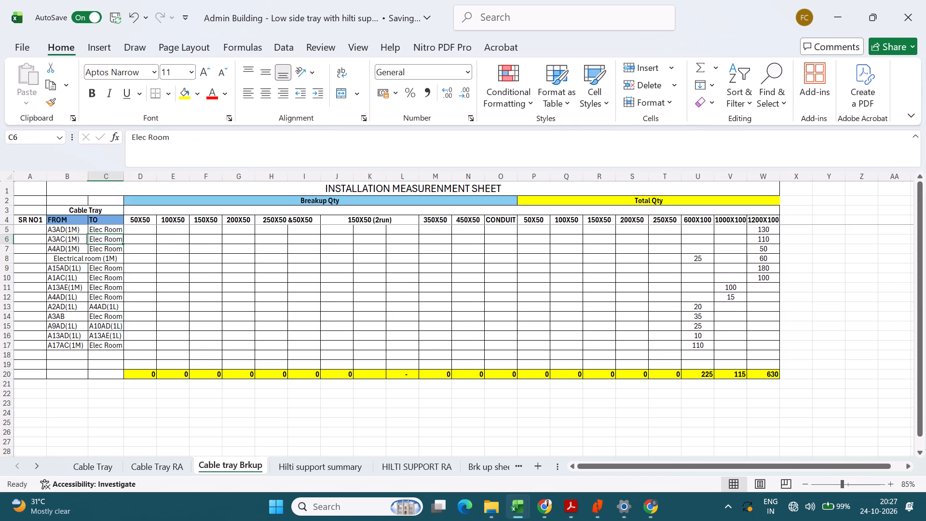
pyautogui.press('Left')
pyautogui.press('Left')
pyautogui.press('Left')
pyautogui.press('Left')
pyautogui.press('Left')
pyautogui.press('Left')
pyautogui.press('Left')
pyautogui.press('Left')
pyautogui.press('Left')
pyautogui.press('Left')
pyautogui.press('Left')
pyautogui.press('Left')
pyautogui.press('Left')
pyautogui.press('Left')
pyautogui.press('Left')
pyautogui.press('Left')
pyautogui.press('Left')
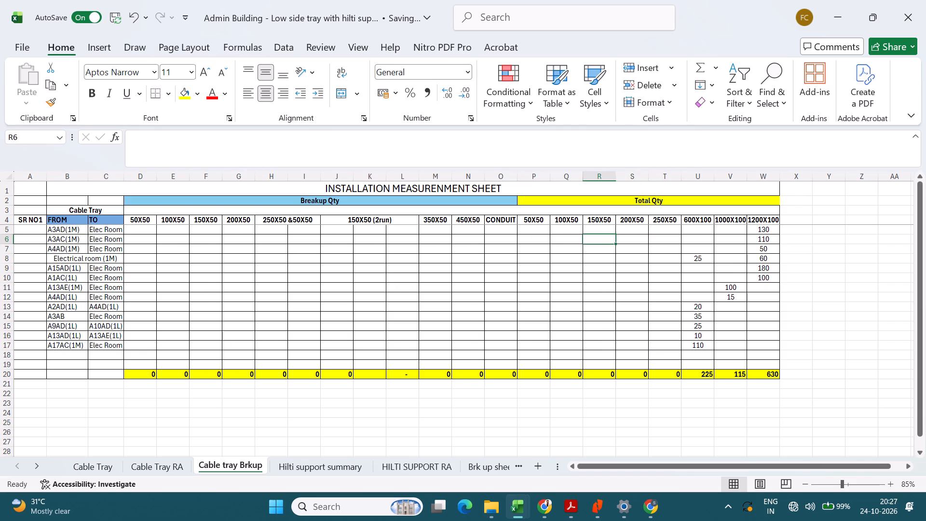
pyautogui.press('Down')
pyautogui.press('Left')
pyautogui.press('Left')
pyautogui.press('Up')
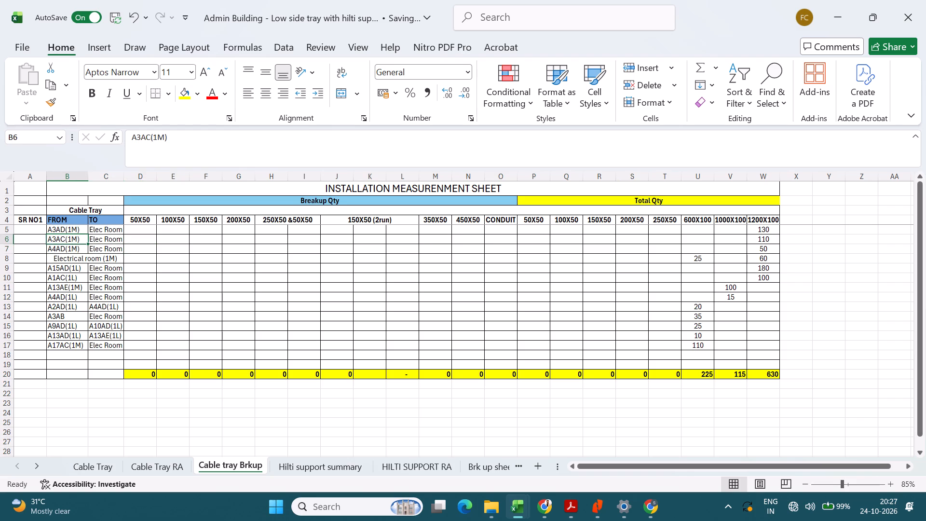
pyautogui.hotkey('ctrl', 'c')
pyautogui.press('Down')
pyautogui.press('Down')
pyautogui.press('Down')
pyautogui.press('Down')
pyautogui.press('Down')
pyautogui.press('Down')
pyautogui.press('Down')
pyautogui.press('Down')
pyautogui.press('Down')
pyautogui.press('Down')
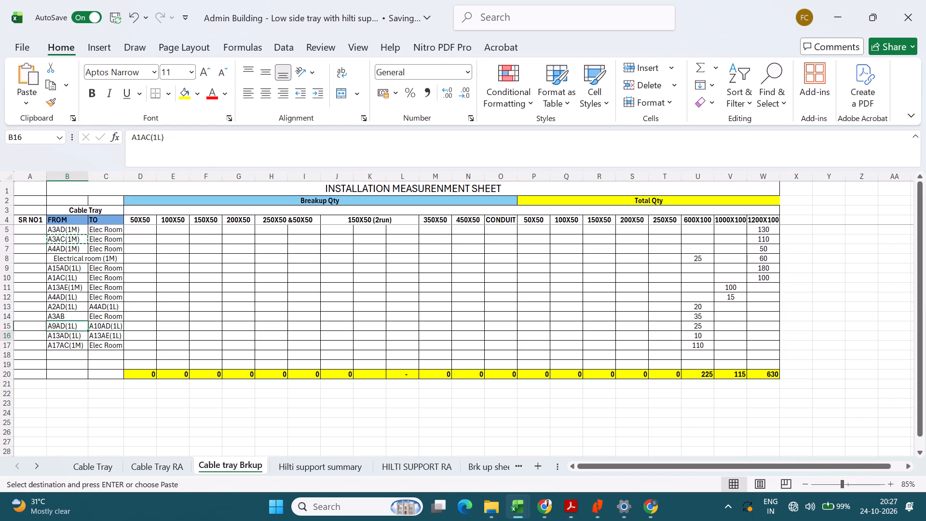
pyautogui.press('Down')
pyautogui.press('Down')
pyautogui.hotkey('ctrl', 'v')
# Copy the A3AD(1M) entry from row 5 into the TO cell of row 18.
pyautogui.press('Up')
pyautogui.press('Up')
pyautogui.press('Up')
pyautogui.press('Up')
pyautogui.press('Up')
pyautogui.press('Up')
pyautogui.press('Up')
pyautogui.press('Up')
pyautogui.press('Up')
pyautogui.press('Up')
pyautogui.press('Up')
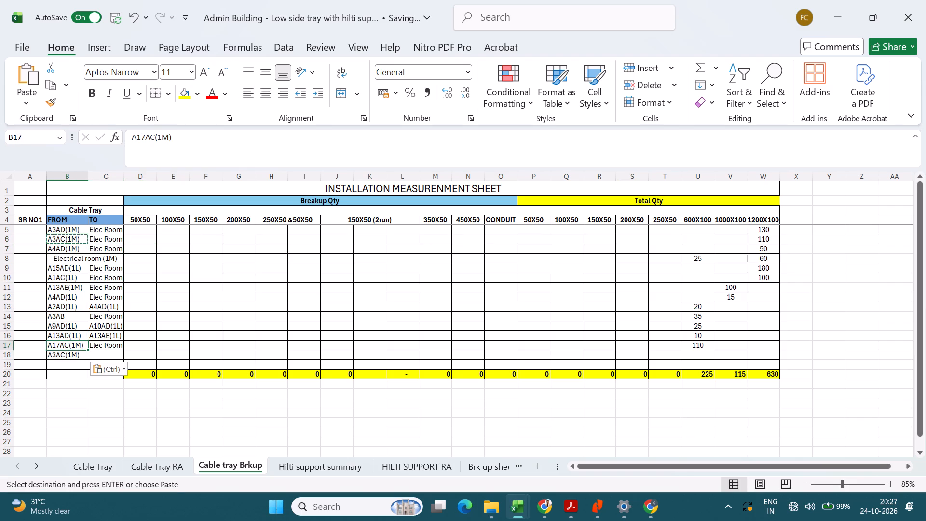
pyautogui.press('Up')
pyautogui.press('Up')
pyautogui.hotkey('ctrl', 'c')
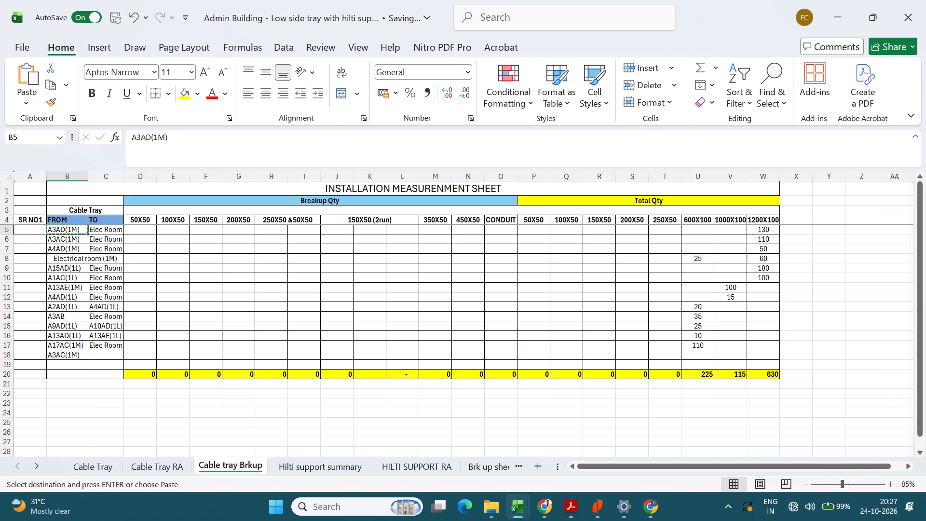
pyautogui.press('Down')
pyautogui.press('Down')
pyautogui.press('Down')
pyautogui.press('Down')
pyautogui.press('Down')
pyautogui.press('Down')
pyautogui.press('Down')
pyautogui.press('Down')
pyautogui.press('Down')
pyautogui.press('Down')
pyautogui.press('Right')
pyautogui.press('Down')
pyautogui.press('Down')
pyautogui.press('Down')
pyautogui.hotkey('ctrl', 'v')
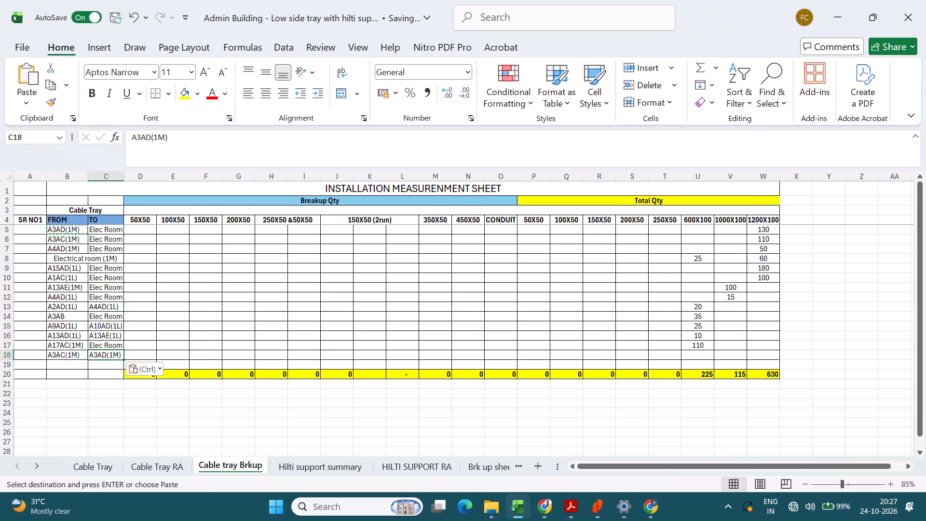
# Enter 15 as the 600X100 total quantity for the A3AC(1M) to A3AD(1M) run.
pyautogui.press('Right')
pyautogui.press('Right')
pyautogui.press('Right')
pyautogui.press('Right')
pyautogui.press('Right')
pyautogui.press('Right')
pyautogui.press('Right')
pyautogui.press('Right')
pyautogui.press('Right')
pyautogui.press('Right')
pyautogui.press('Right')
pyautogui.press('Right')
pyautogui.press('Right')
pyautogui.press('Right')
pyautogui.press('Right')
pyautogui.press('Right')
pyautogui.press('Right')
pyautogui.press('Right')
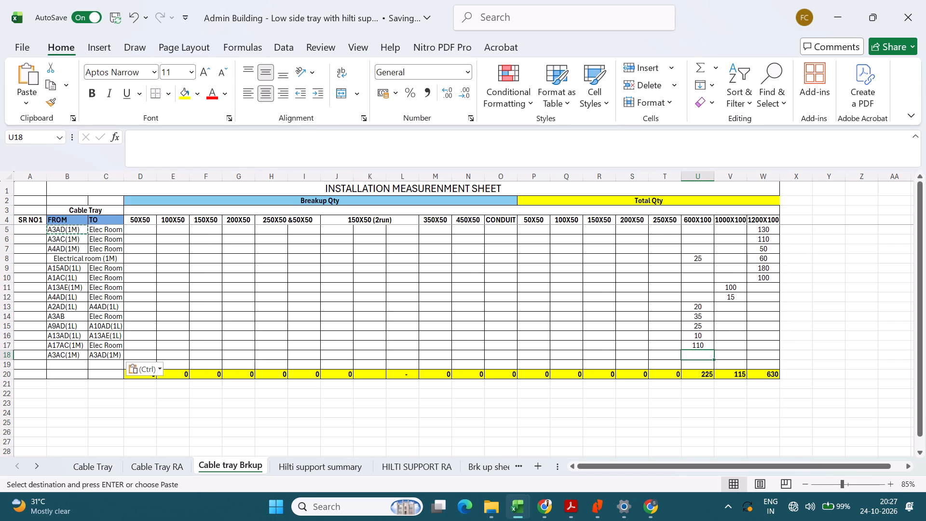
pyautogui.write('15')
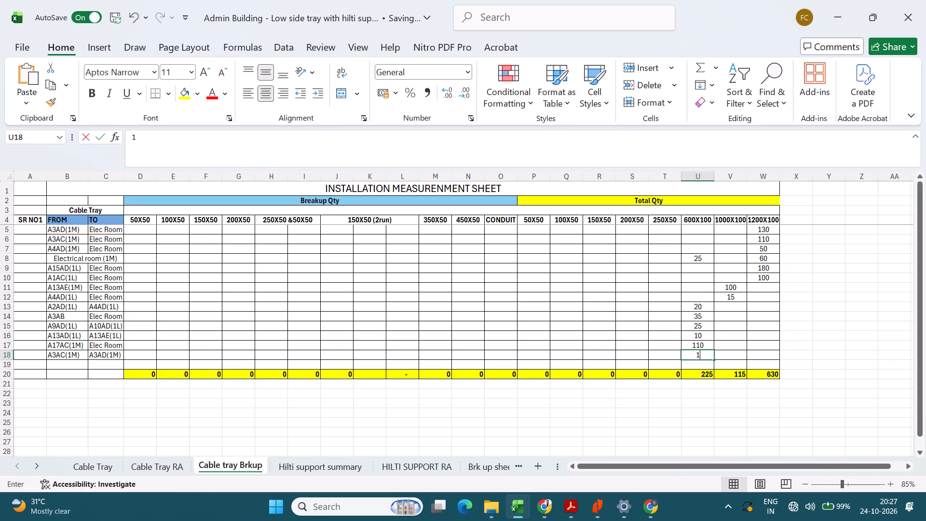
pyautogui.press('Return')
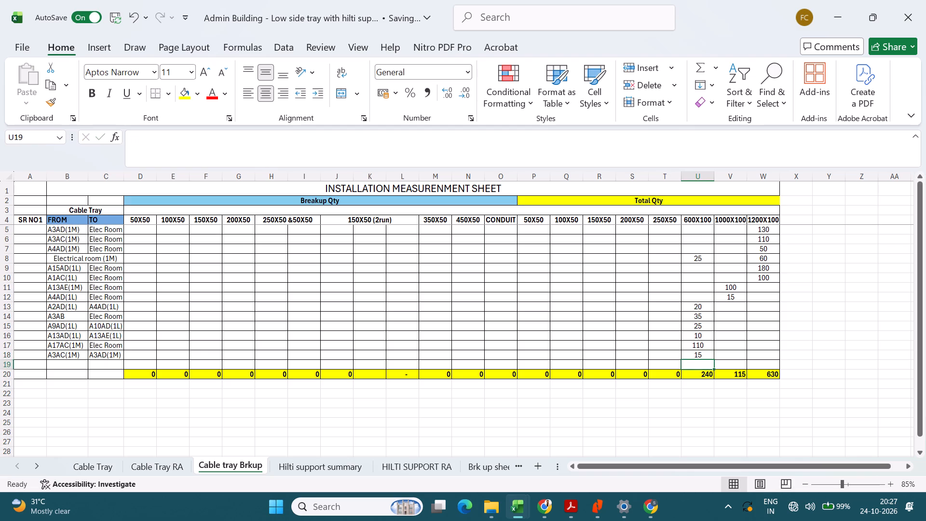
pyautogui.press('Up')
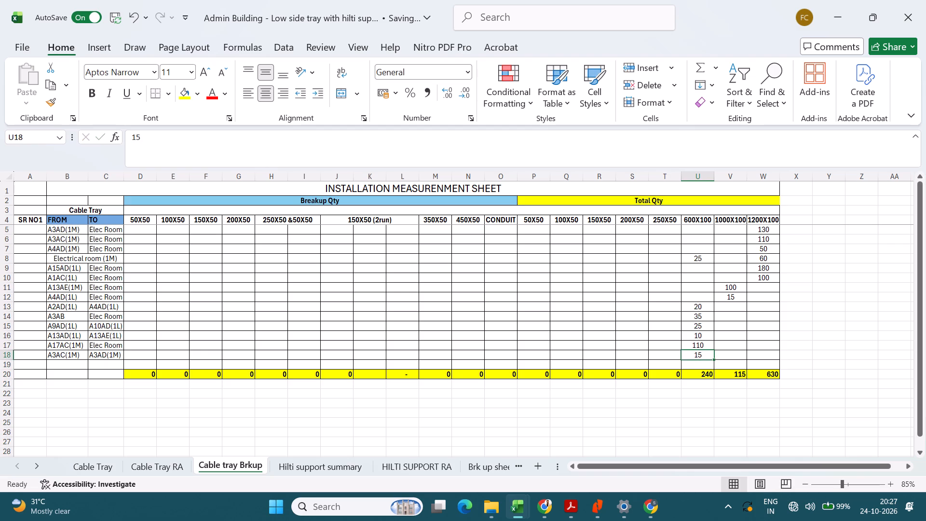
# Copy the A3AC(1M) entry from row 18 into the FROM cell of row 19.
pyautogui.press('Left')
pyautogui.press('Left')
pyautogui.press('Left')
pyautogui.press('Left')
pyautogui.press('Left')
pyautogui.press('Left')
pyautogui.press('Left')
pyautogui.press('Left')
pyautogui.press('Left')
pyautogui.press('Left')
pyautogui.press('Left')
pyautogui.press('Left')
pyautogui.press('Left')
pyautogui.press('Left')
pyautogui.press('Left')
pyautogui.press('Left')
pyautogui.press('Left')
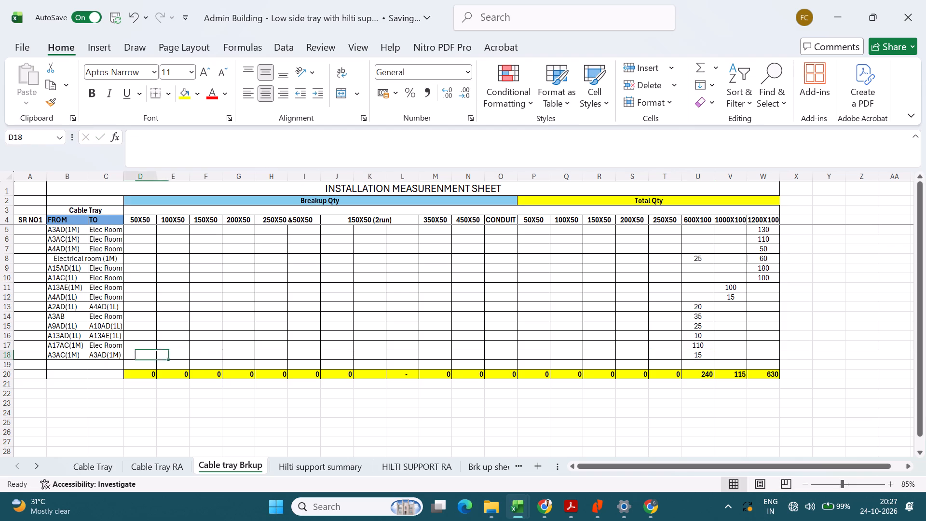
pyautogui.press('Left')
pyautogui.press('Left')
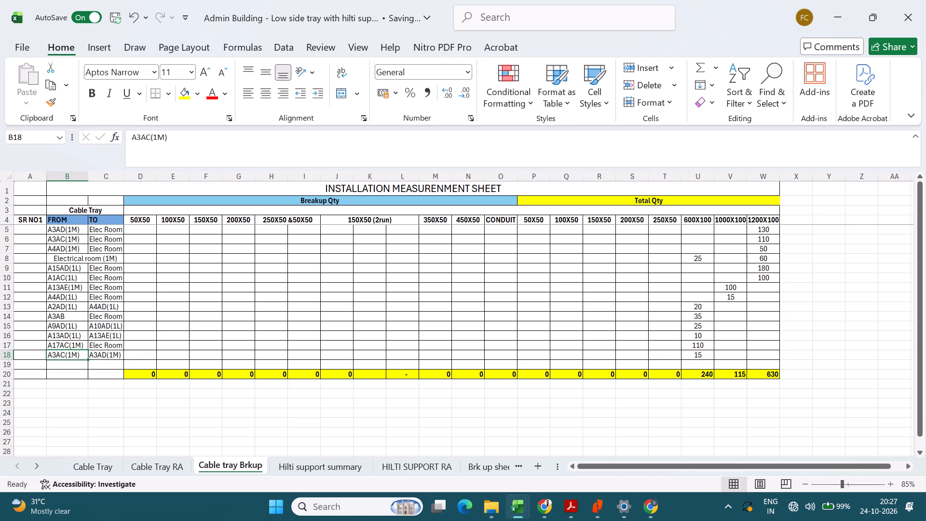
pyautogui.press('Down')
pyautogui.press('Up')
pyautogui.hotkey('ctrl', 'c')
pyautogui.press('Down')
pyautogui.hotkey('ctrl', 'v')
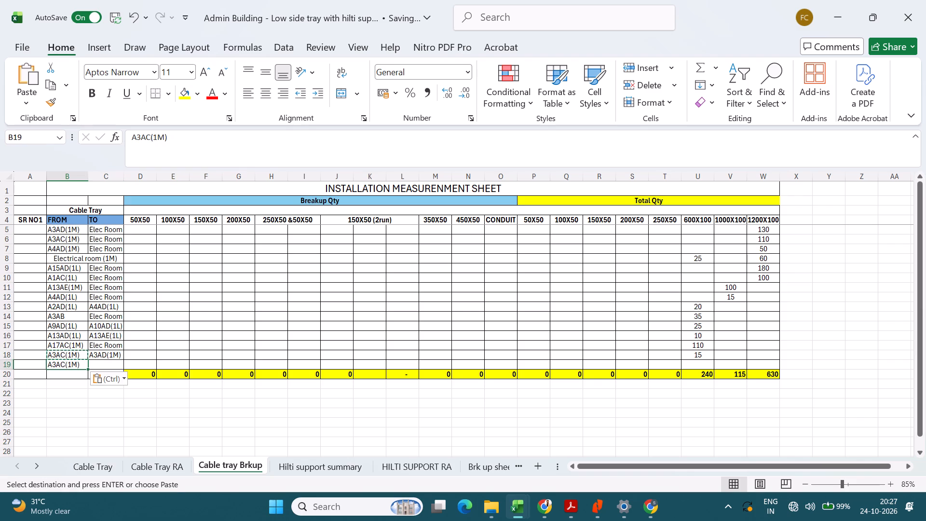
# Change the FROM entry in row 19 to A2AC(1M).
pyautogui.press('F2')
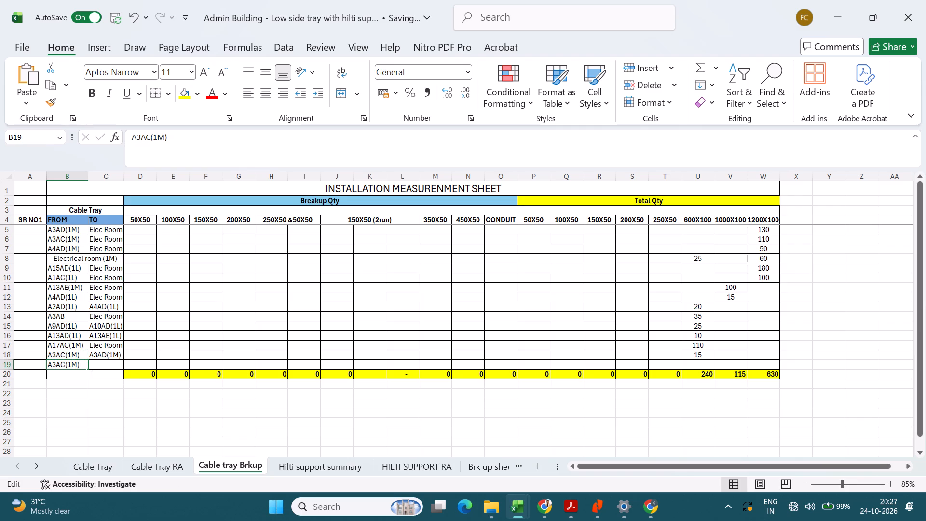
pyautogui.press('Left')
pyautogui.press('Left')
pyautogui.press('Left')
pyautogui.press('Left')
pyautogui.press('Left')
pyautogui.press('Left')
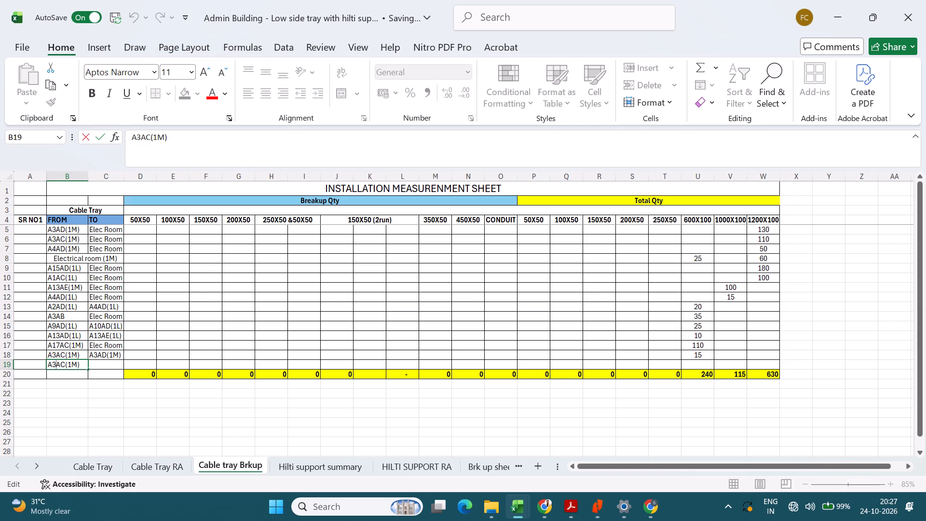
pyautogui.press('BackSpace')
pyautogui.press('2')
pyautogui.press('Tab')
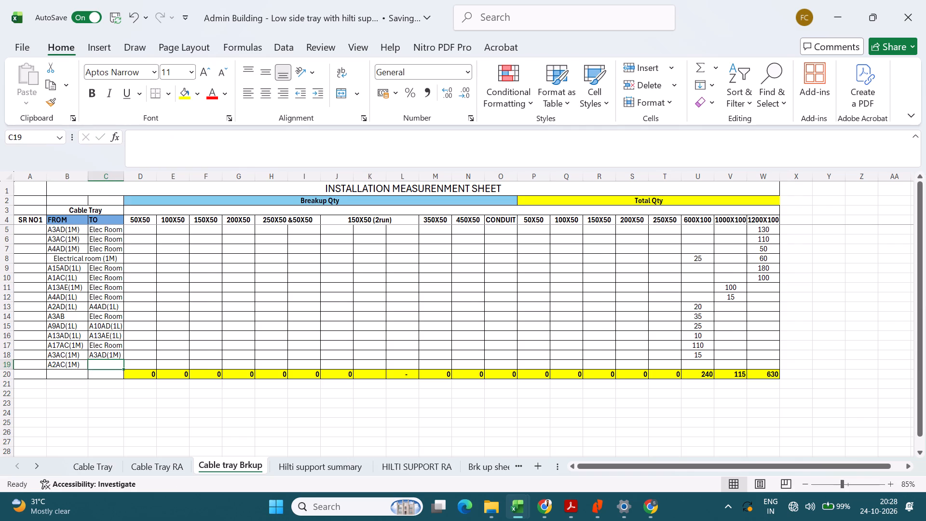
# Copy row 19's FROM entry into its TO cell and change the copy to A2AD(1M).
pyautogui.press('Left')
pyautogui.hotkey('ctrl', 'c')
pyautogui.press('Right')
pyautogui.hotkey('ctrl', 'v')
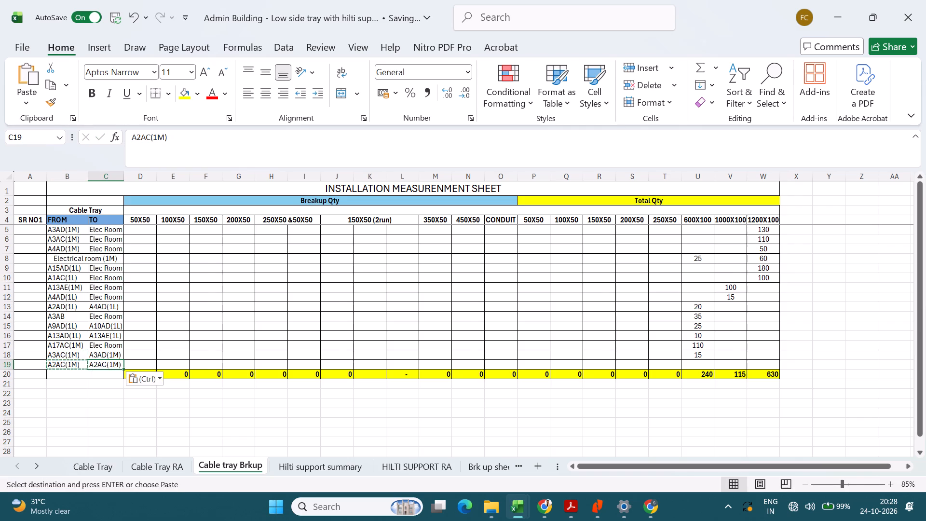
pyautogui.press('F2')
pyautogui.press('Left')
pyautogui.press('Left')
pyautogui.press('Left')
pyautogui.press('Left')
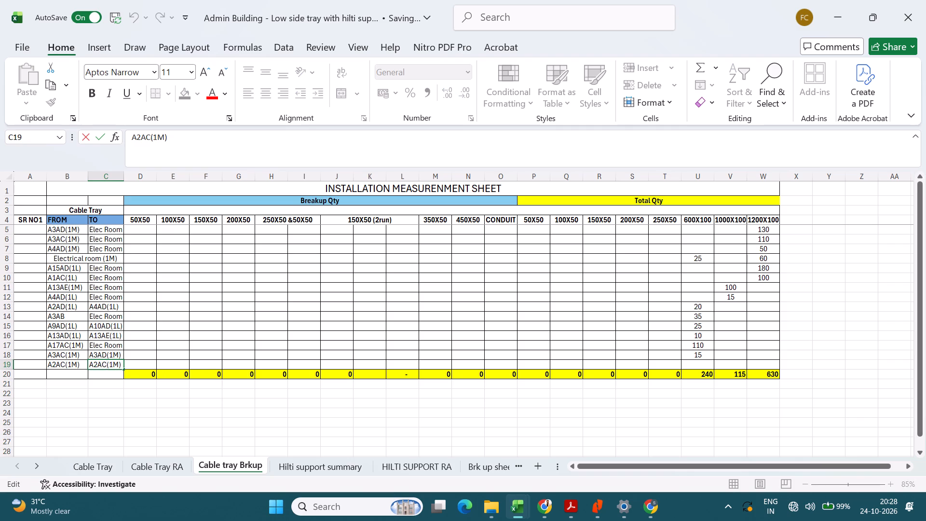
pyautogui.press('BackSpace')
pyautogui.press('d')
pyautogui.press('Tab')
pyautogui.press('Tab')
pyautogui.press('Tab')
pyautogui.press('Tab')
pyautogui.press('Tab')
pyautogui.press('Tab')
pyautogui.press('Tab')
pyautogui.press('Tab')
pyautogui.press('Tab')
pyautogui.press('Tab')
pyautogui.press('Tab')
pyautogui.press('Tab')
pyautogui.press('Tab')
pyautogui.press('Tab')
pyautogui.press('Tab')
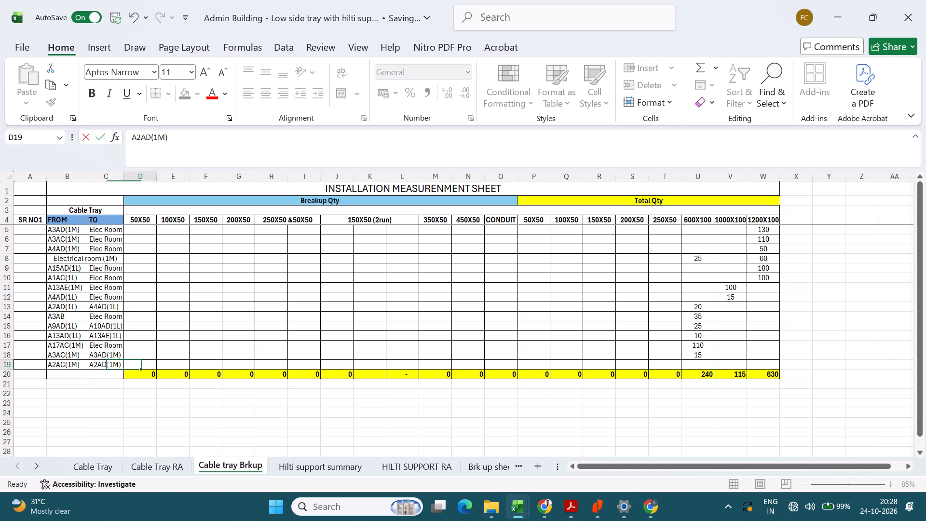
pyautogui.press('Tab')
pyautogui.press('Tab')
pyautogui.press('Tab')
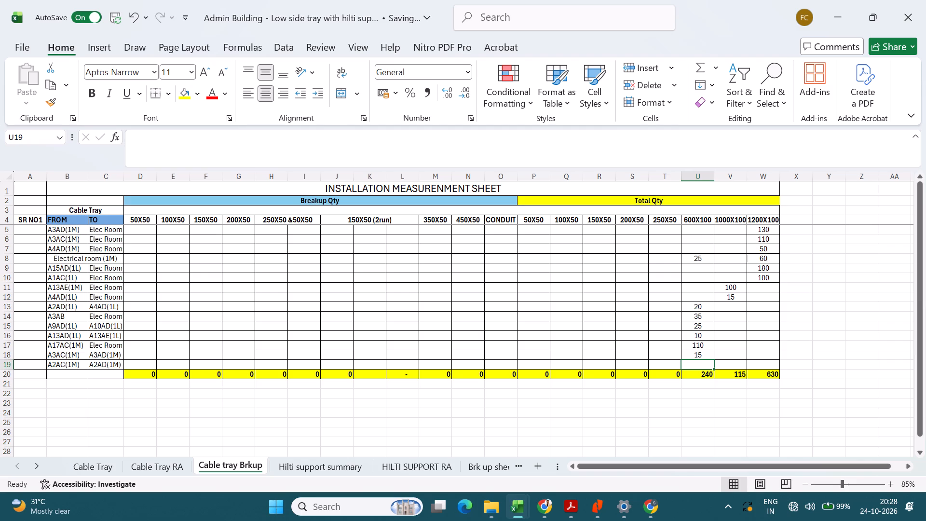
# Replace the TO entry in row 19 with AHU ROOM 3.
pyautogui.press('Left')
pyautogui.press('Left')
pyautogui.press('Left')
pyautogui.press('Left')
pyautogui.press('Left')
pyautogui.press('Left')
pyautogui.press('Left')
pyautogui.press('Left')
pyautogui.press('Left')
pyautogui.press('Left')
pyautogui.press('Left')
pyautogui.press('Left')
pyautogui.press('Left')
pyautogui.press('Left')
pyautogui.press('Left')
pyautogui.press('Left')
pyautogui.press('Left')
pyautogui.press('Left')
pyautogui.press('Left')
pyautogui.press('Right')
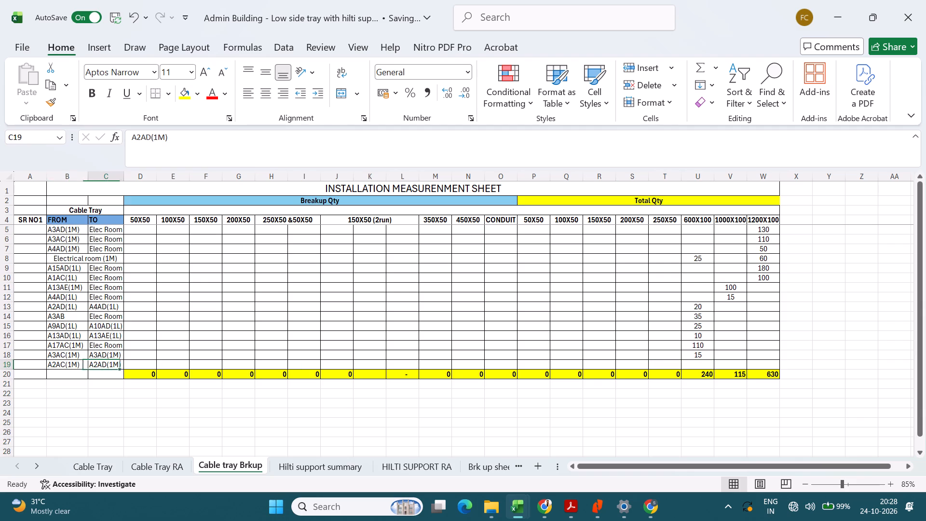
pyautogui.write('ahu')
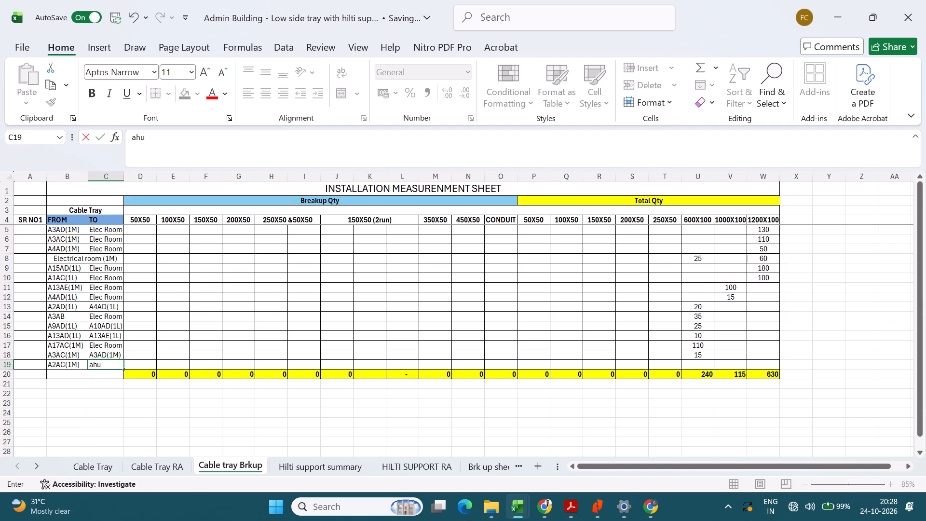
pyautogui.press('BackSpace')
pyautogui.press('BackSpace')
pyautogui.press('BackSpace')
pyautogui.write('AHU')
pyautogui.press('Right')
pyautogui.press('Left')
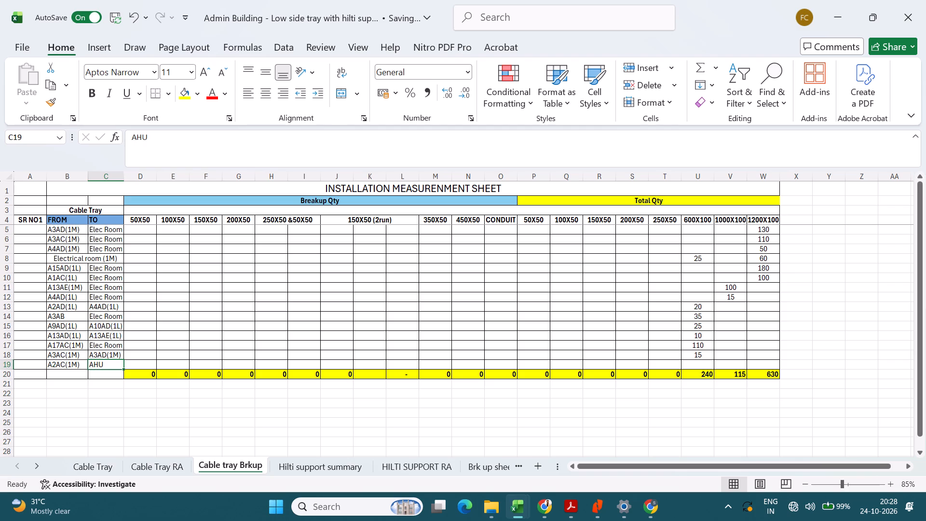
pyautogui.press('Right')
pyautogui.press('Left')
pyautogui.press('F2')
pyautogui.press('space')
pyautogui.write('ROOM')
pyautogui.press('space')
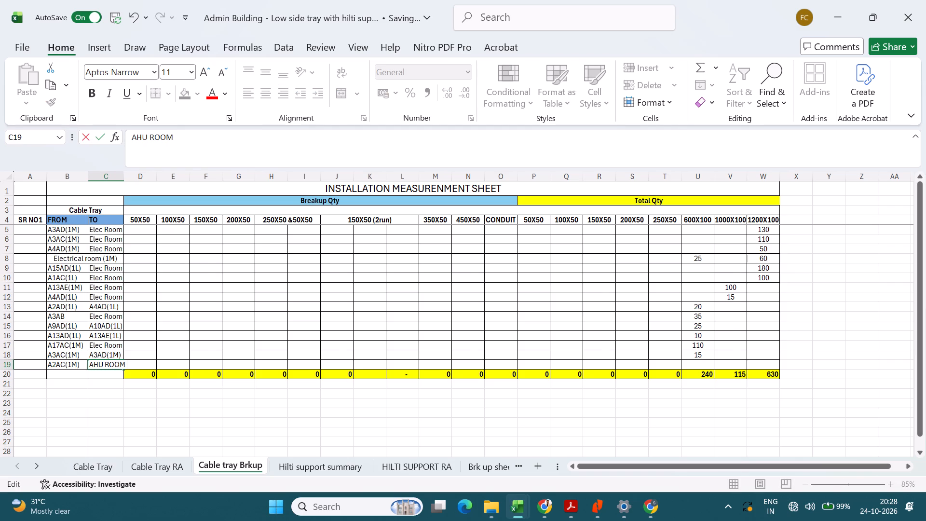
pyautogui.press('3')
pyautogui.press('Tab')
# Change the FROM entry in row 19 to A3AC(1M).
pyautogui.press('Left')
pyautogui.press('Left')
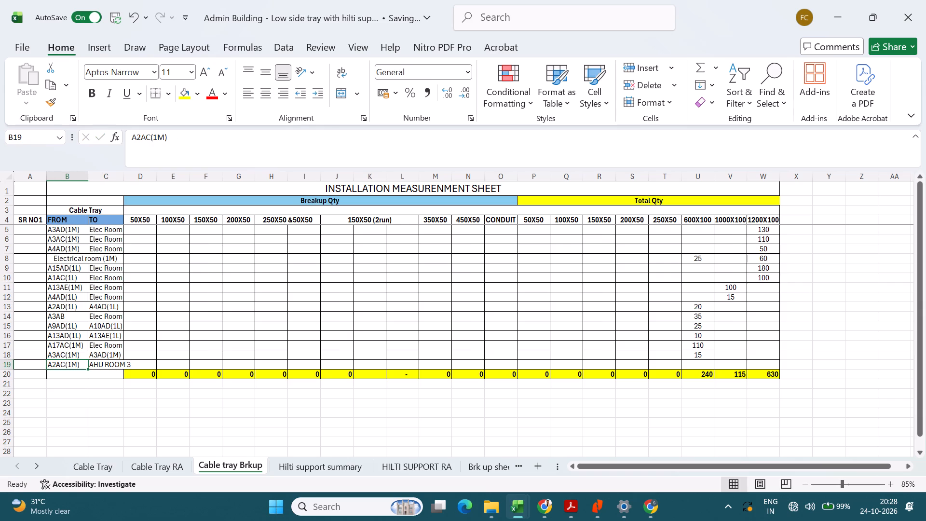
pyautogui.press('F2')
pyautogui.press('Left')
pyautogui.press('Left')
pyautogui.press('Left')
pyautogui.press('Left')
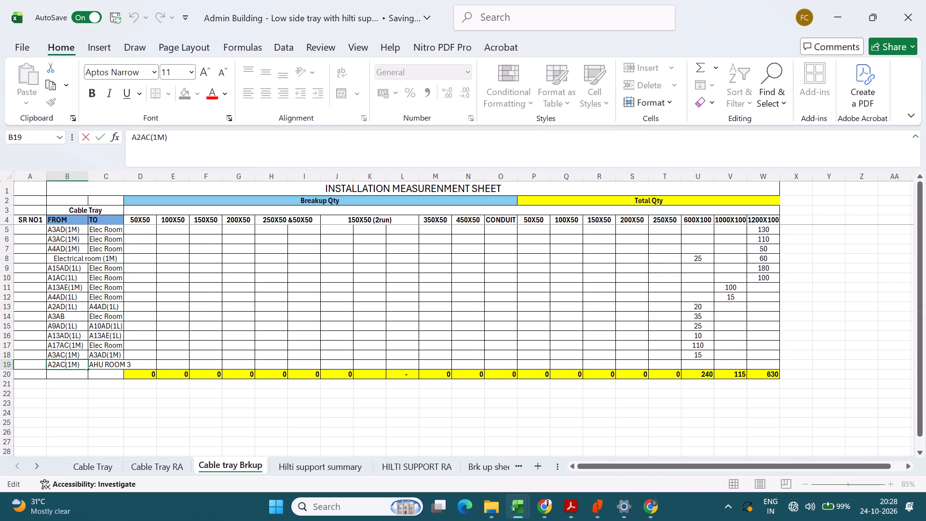
pyautogui.press('Left')
pyautogui.press('Left')
pyautogui.press('BackSpace')
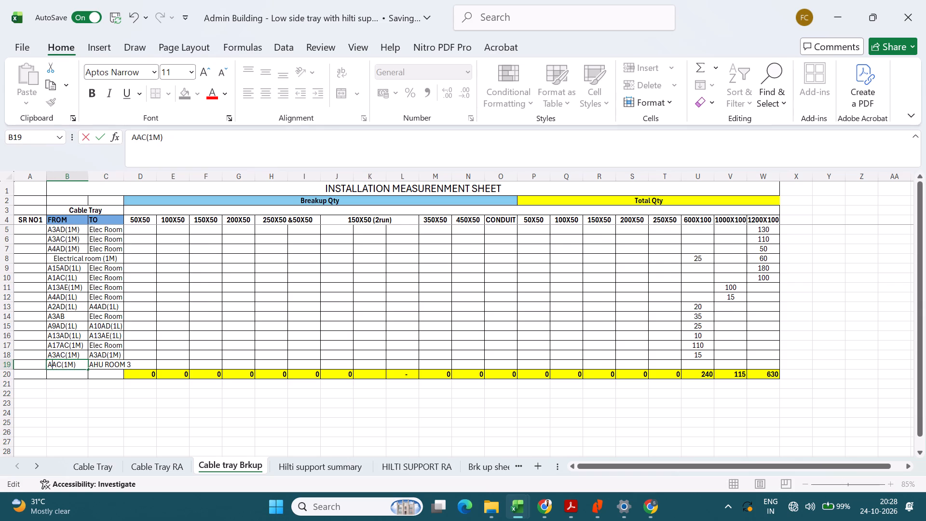
pyautogui.press('3')
pyautogui.press('Return')
pyautogui.press('Up')
pyautogui.press('Right')
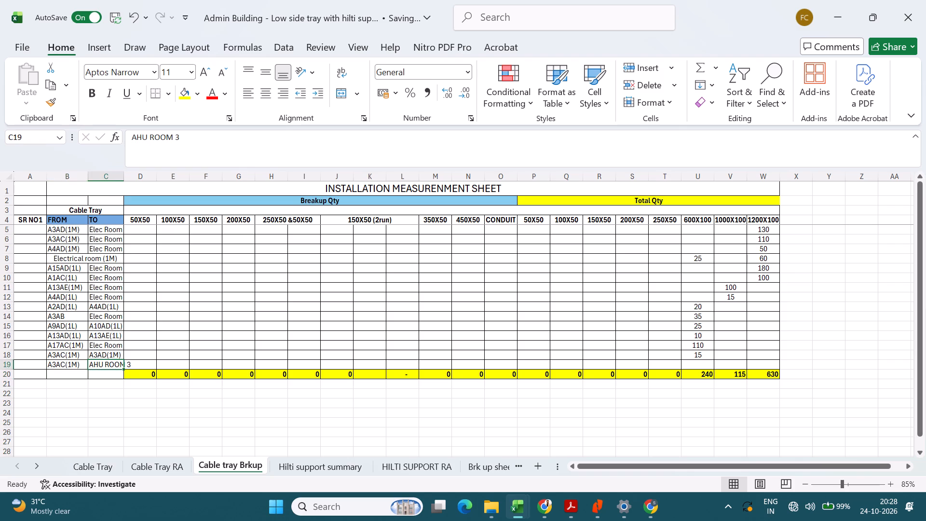
# Widen the TO column to fit its entries and enter 32 as the 600X100 total quantity for the A3AC(1M) to AHU ROOM 3 run.
pyautogui.press('Right')
pyautogui.press('Right')
pyautogui.press('Right')
pyautogui.press('Right')
pyautogui.press('Right')
pyautogui.press('Right')
pyautogui.press('Right')
pyautogui.press('Right')
pyautogui.press('Right')
pyautogui.press('Right')
pyautogui.press('Right')
pyautogui.press('Right')
pyautogui.press('Right')
pyautogui.press('Right')
pyautogui.press('Right')
pyautogui.press('Right')
pyautogui.press('Right')
pyautogui.press('Right')
pyautogui.press('Right')
pyautogui.press('Right')
pyautogui.press('Left')
pyautogui.press('Left')
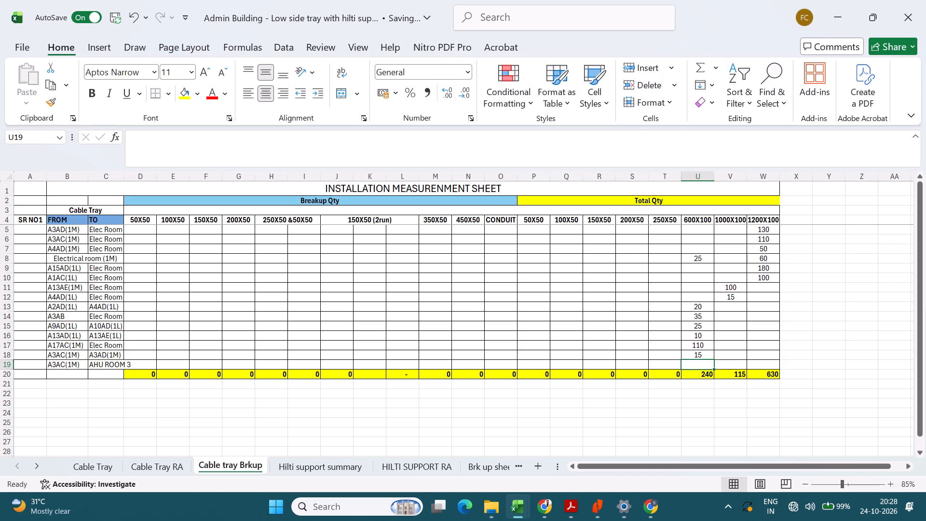
pyautogui.doubleClick(121, 175)
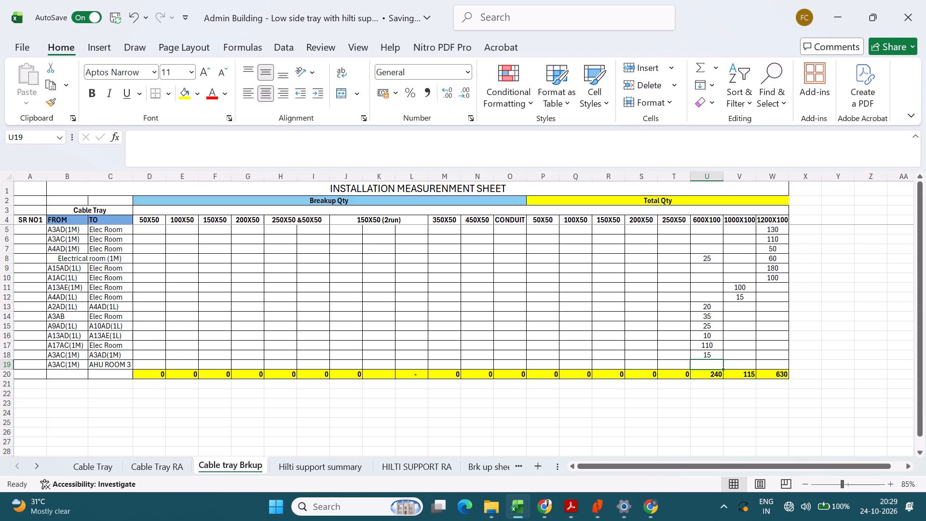
pyautogui.write('32')
pyautogui.press('Return')
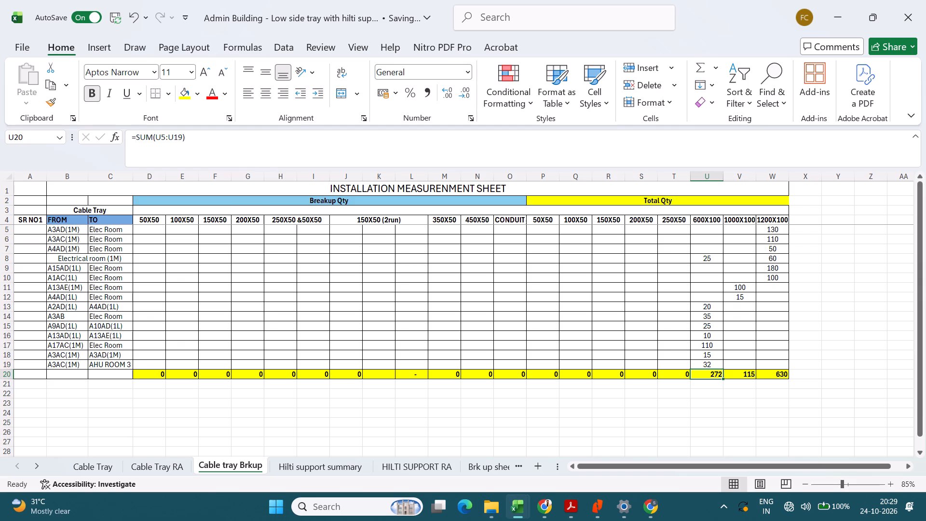
# Insert five blank rows above the yellow totals row, below the A3AC(1M) to AHU ROOM 3 run.
pyautogui.click(695, 260)
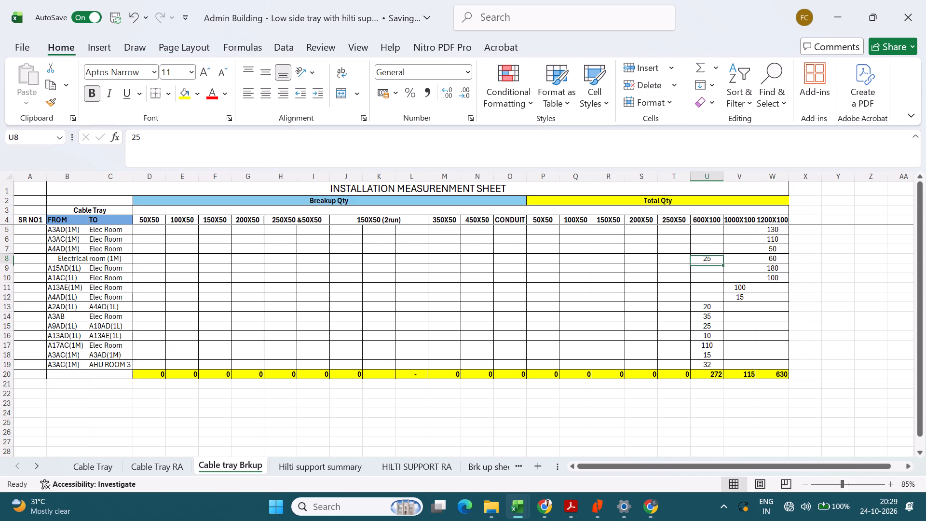
pyautogui.click(3, 379)
pyautogui.click(2, 375)
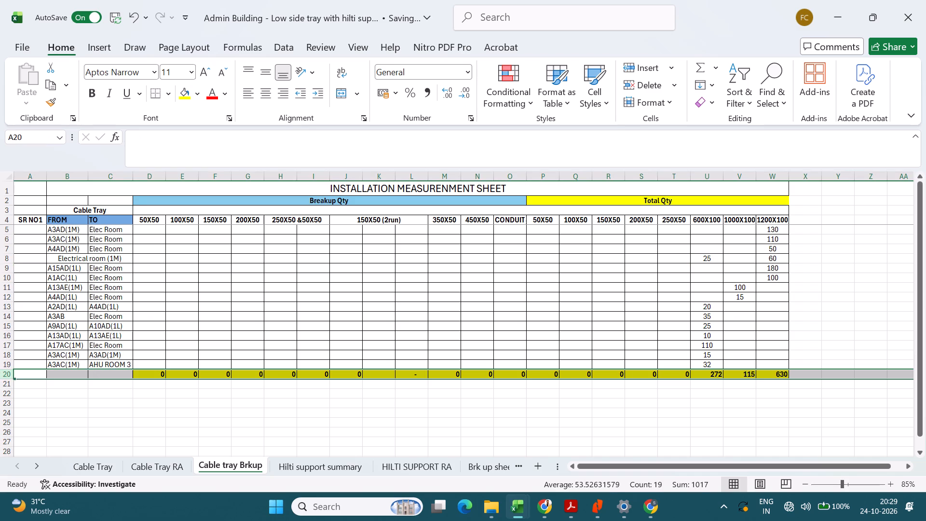
pyautogui.hotkey('ctrl', '+')
pyautogui.hotkey('ctrl', '+')
pyautogui.hotkey('ctrl', '+')
pyautogui.hotkey('ctrl', '+')
pyautogui.hotkey('ctrl', '+')
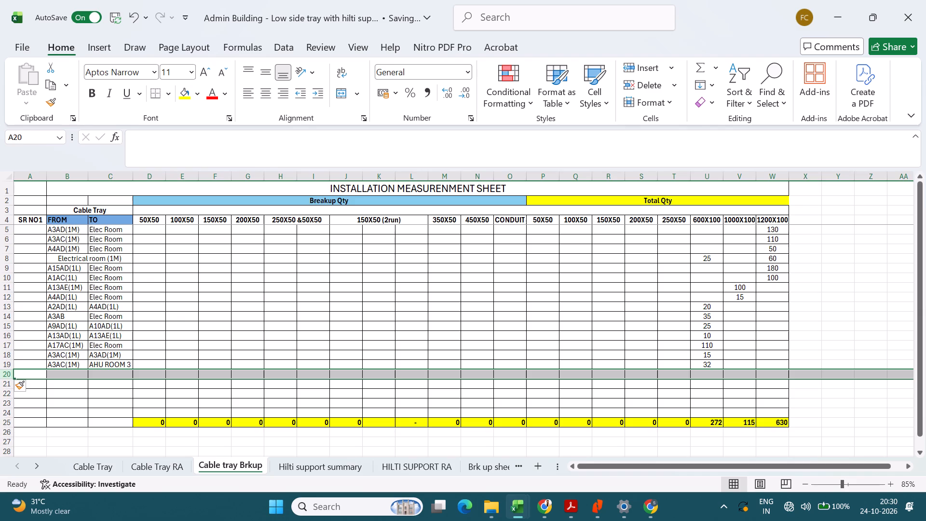
# Copy the merged Electrical room (1M) label from row 8 into the FROM and TO cells of row 20.
pyautogui.click(68, 260)
pyautogui.hotkey('ctrl', 'c')
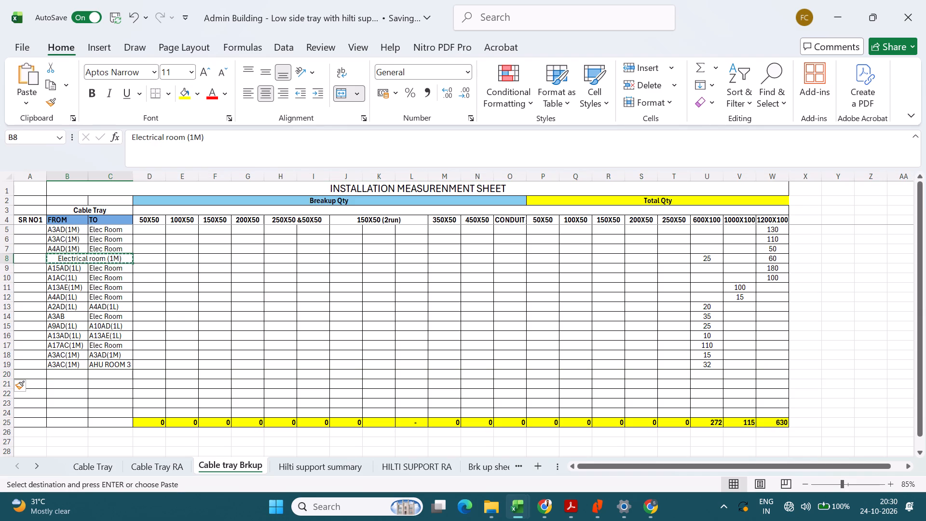
pyautogui.click(107, 375)
pyautogui.click(80, 376)
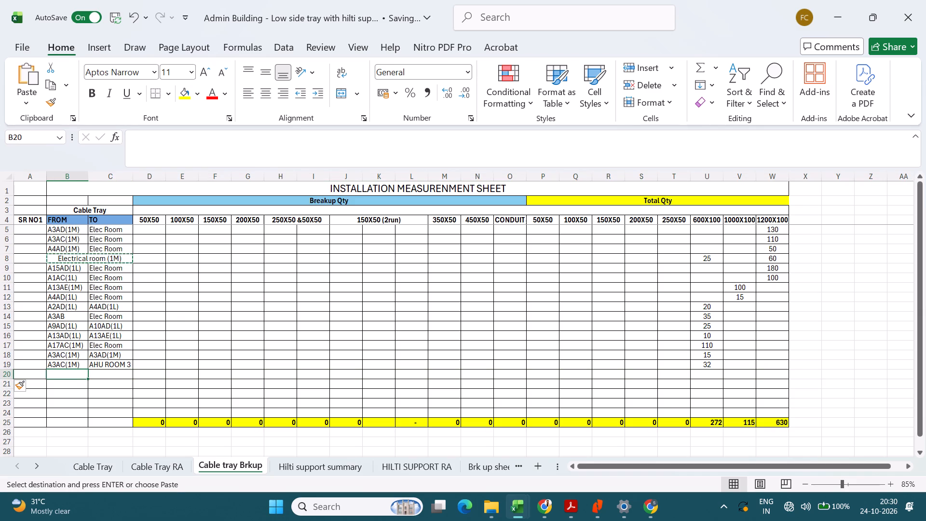
pyautogui.hotkey('ctrl', 'v')
pyautogui.doubleClick(102, 376)
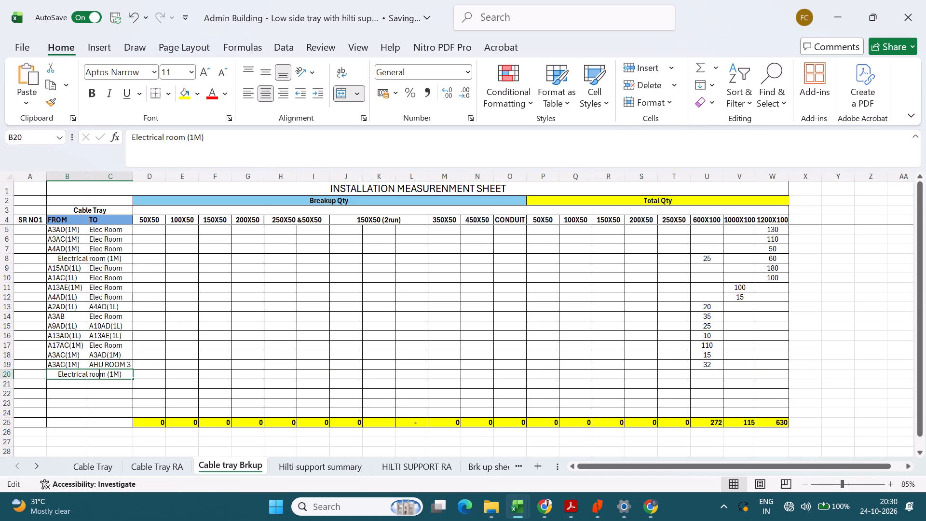
pyautogui.click(135, 323)
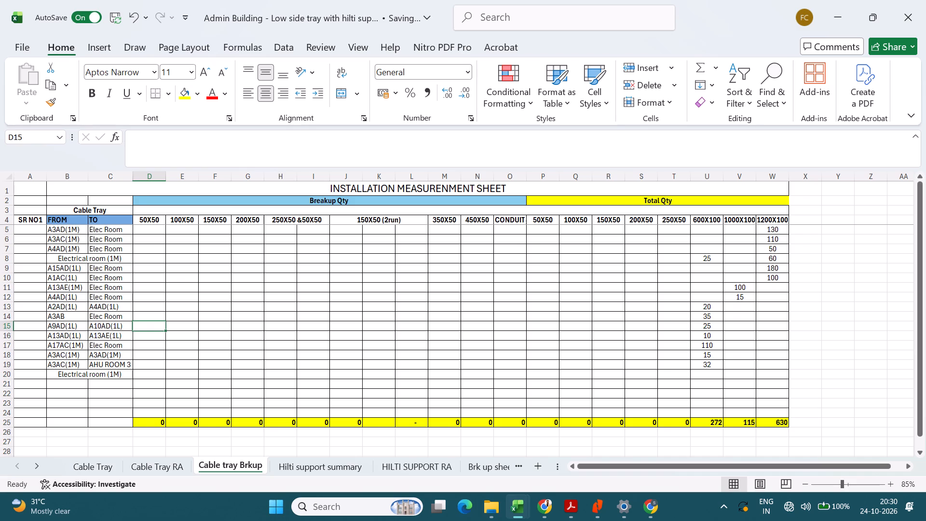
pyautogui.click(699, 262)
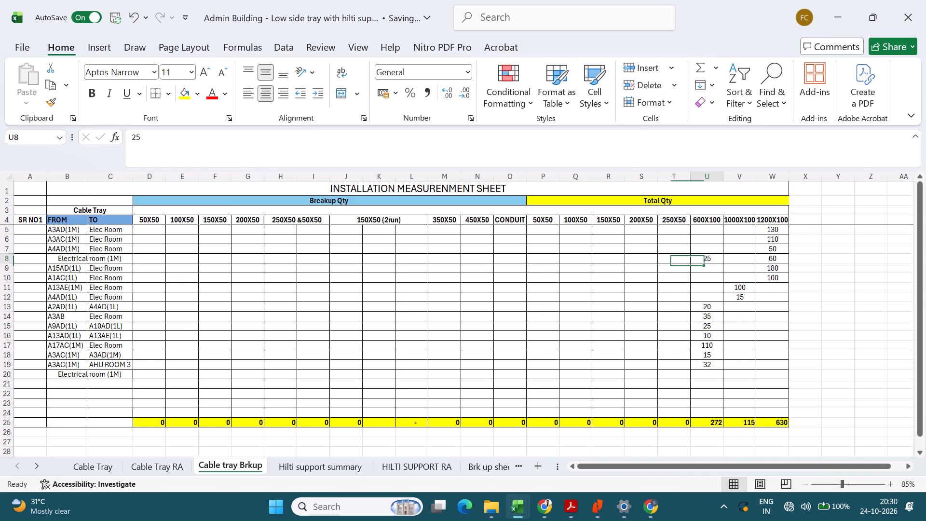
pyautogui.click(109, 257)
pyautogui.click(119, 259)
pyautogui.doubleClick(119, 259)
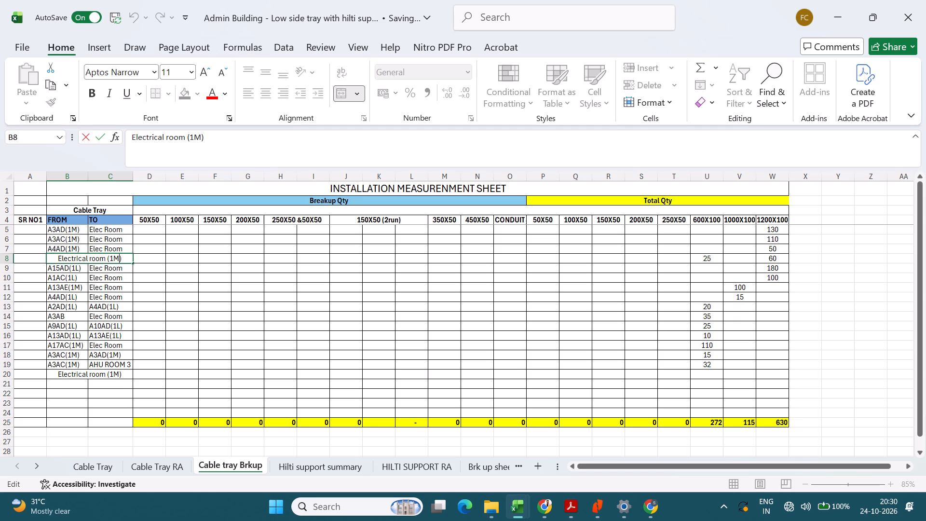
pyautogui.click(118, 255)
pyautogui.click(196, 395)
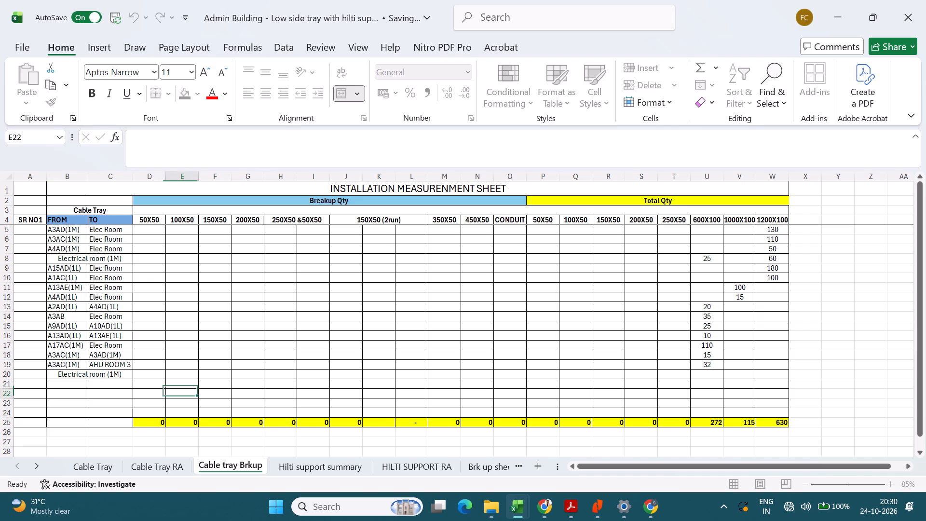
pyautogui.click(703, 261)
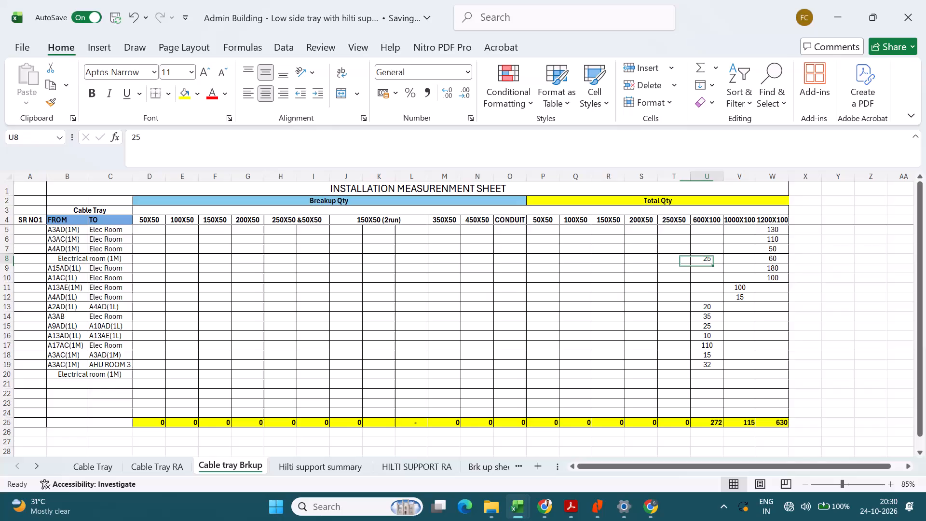
# Copy the merged row 8 label over the one in row 20 and change the copy to Electrical room (1L).
pyautogui.click(117, 258)
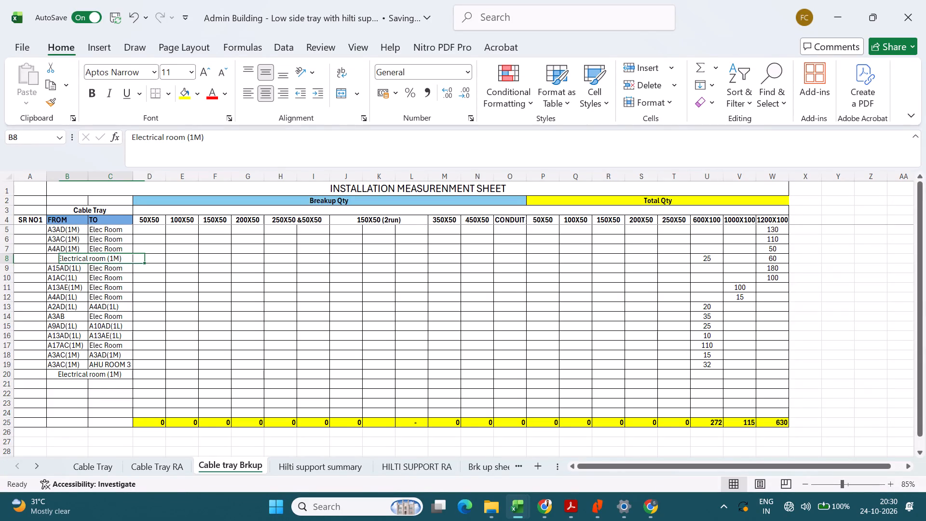
pyautogui.hotkey('ctrl', 'c')
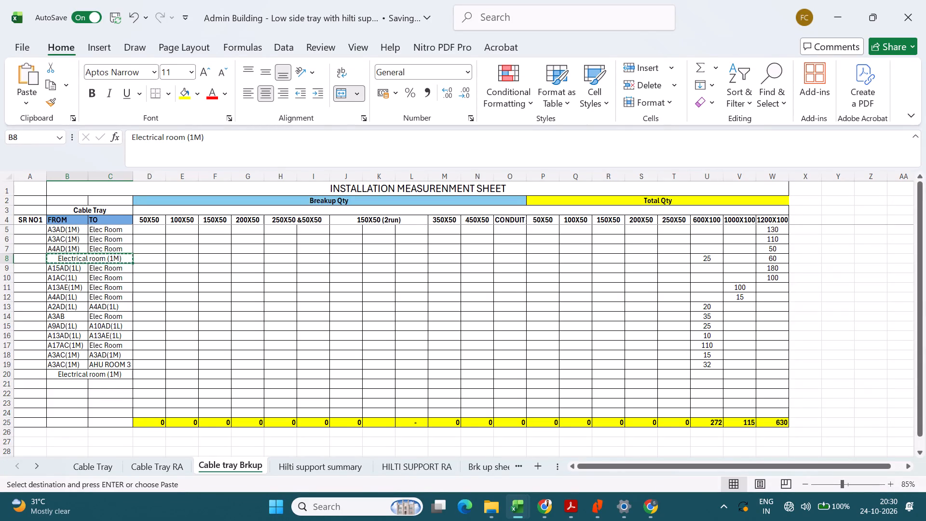
pyautogui.click(108, 373)
pyautogui.hotkey('ctrl', 'v')
pyautogui.doubleClick(113, 374)
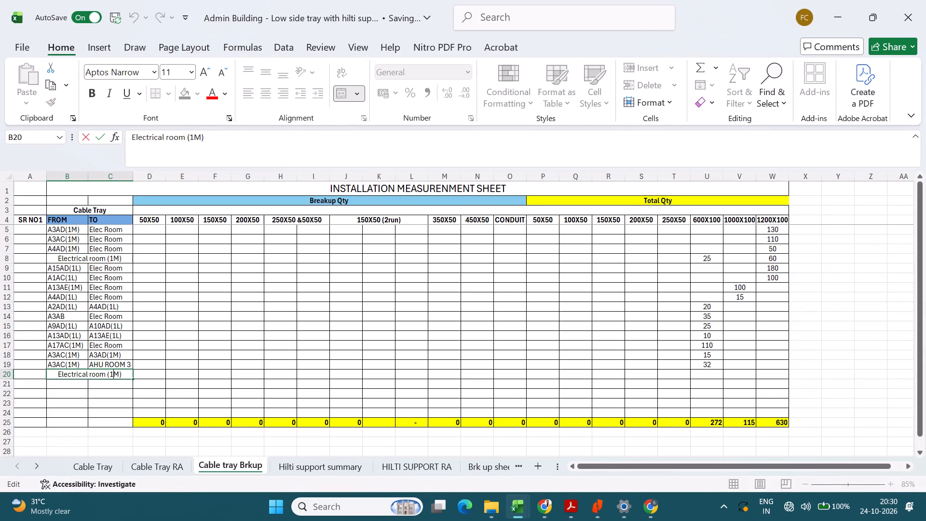
pyautogui.click(118, 373)
pyautogui.hotkey('shift', 'l')
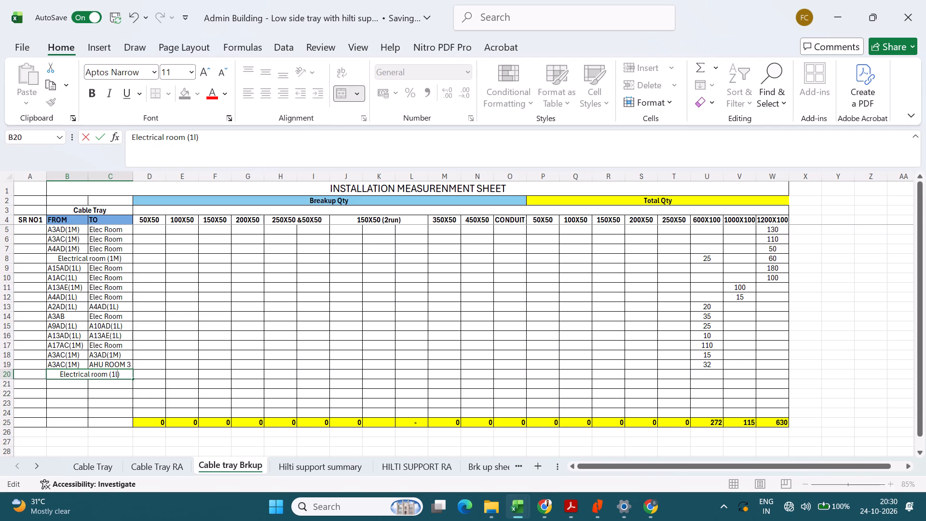
pyautogui.press('BackSpace')
pyautogui.press('l')
pyautogui.moveTo(315, 327); pyautogui.dragTo(327, 323)
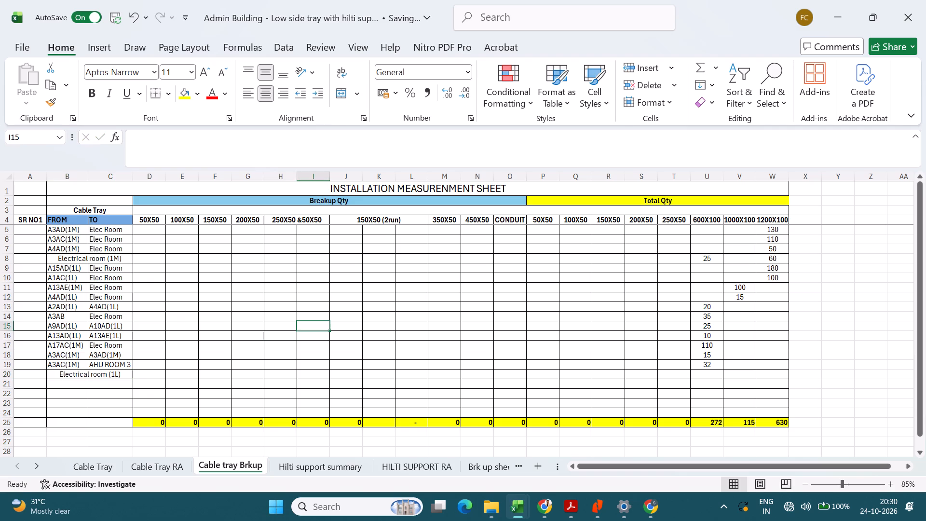
# Enter 25 as the 600X100 total quantity for the Electrical room (1L) entry in row 20.
pyautogui.click(698, 375)
pyautogui.write('25')
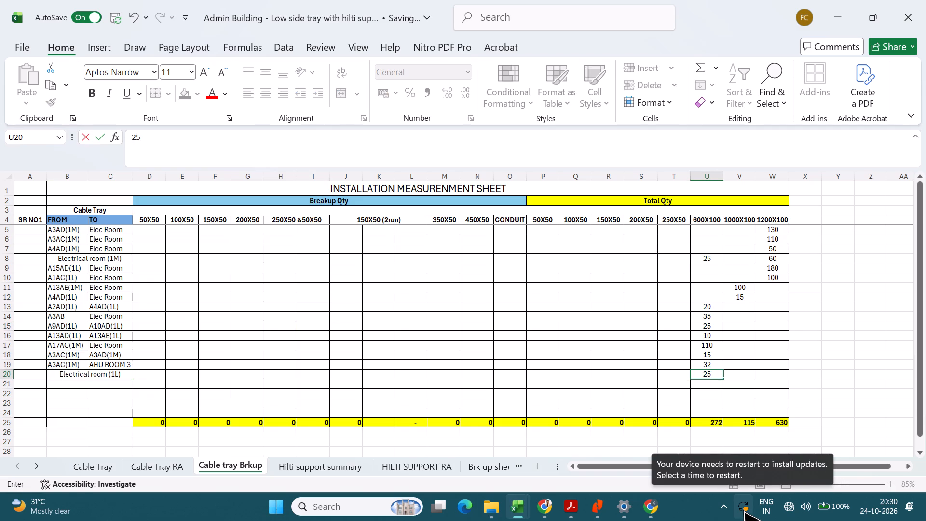
pyautogui.press('Return')
# Clear the 600X100 total quantity from the Electrical room (1M) entry in row 8.
pyautogui.press('Up')
pyautogui.press('Up')
pyautogui.press('Up')
pyautogui.press('Up')
pyautogui.press('Up')
pyautogui.press('Up')
pyautogui.press('Up')
pyautogui.press('Up')
pyautogui.press('Up')
pyautogui.press('Up')
pyautogui.press('Up')
pyautogui.press('Up')
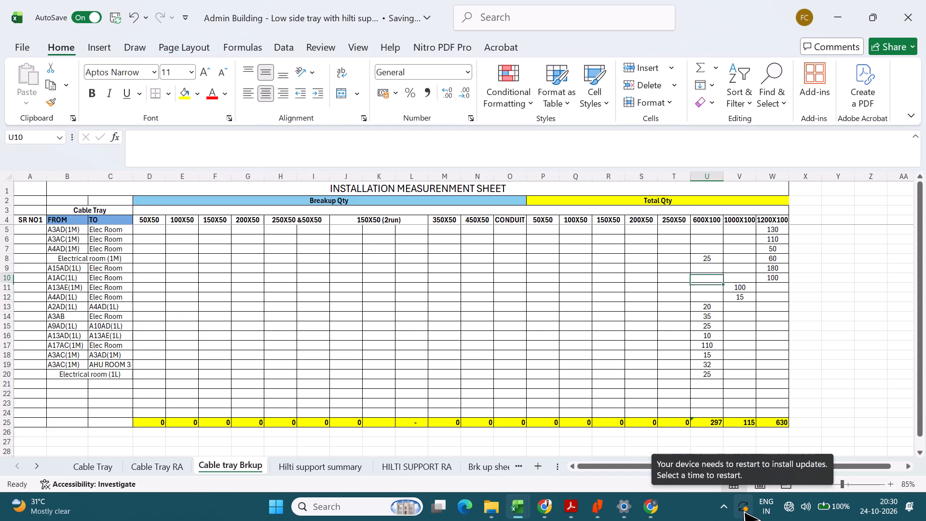
pyautogui.press('Up')
pyautogui.press('Up')
pyautogui.press('Delete')
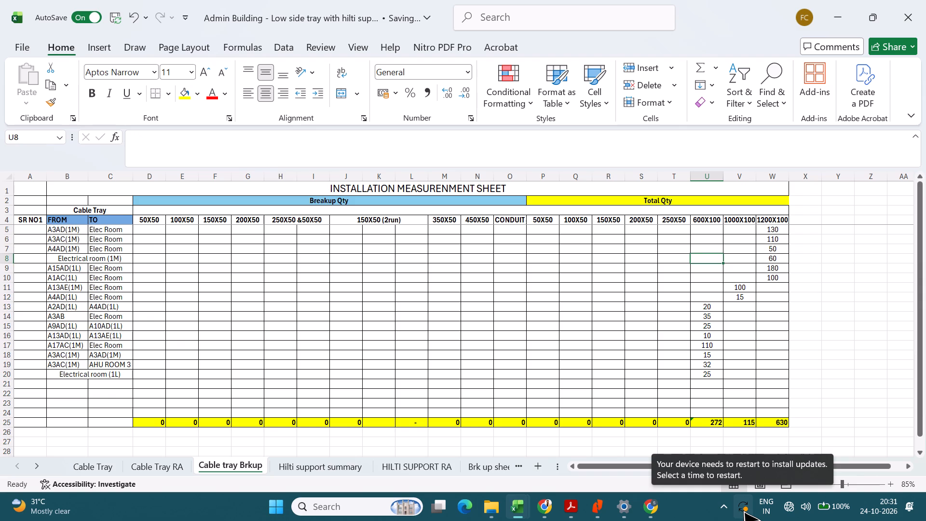
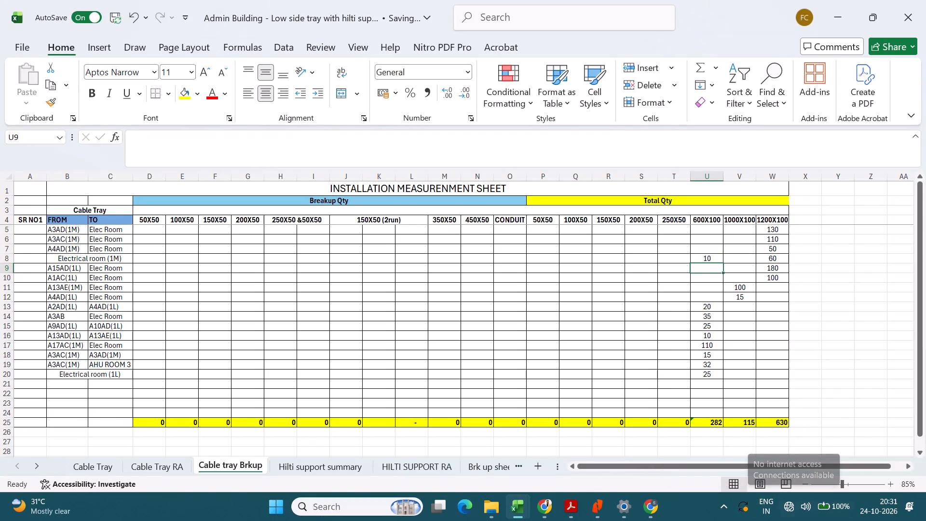
# Link the 600 x 100mm quantity in the Cable Tray sheet to the 600X100 column total in cell U25 of Cable tray Brkup.
pyautogui.click(708, 423)
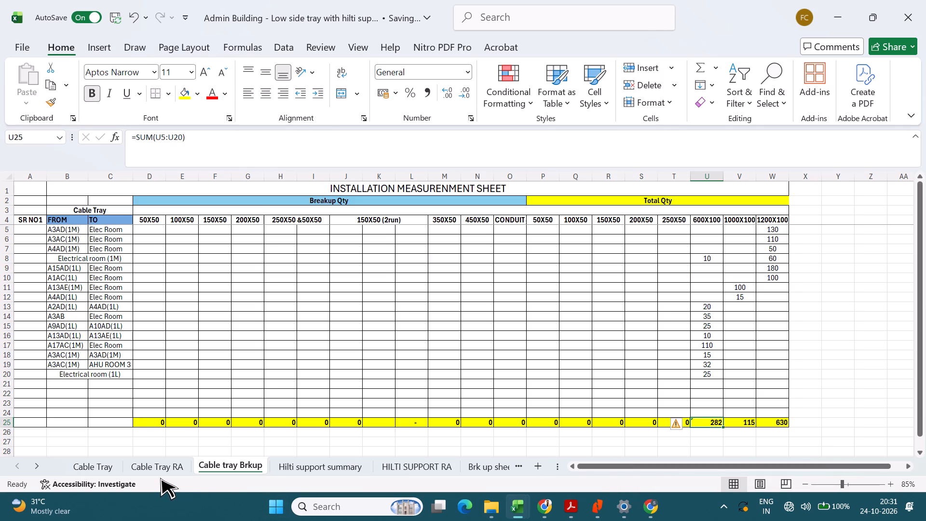
pyautogui.click(109, 467)
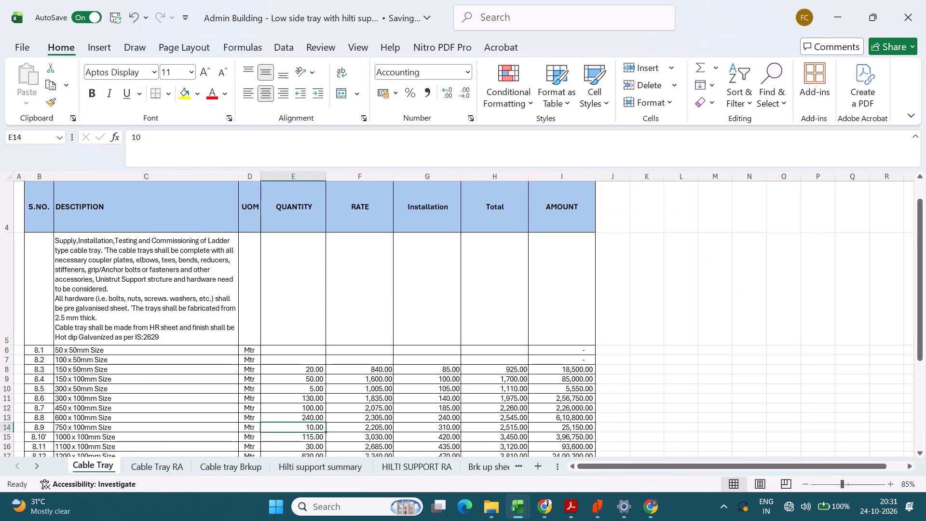
pyautogui.click(301, 418)
pyautogui.press('=')
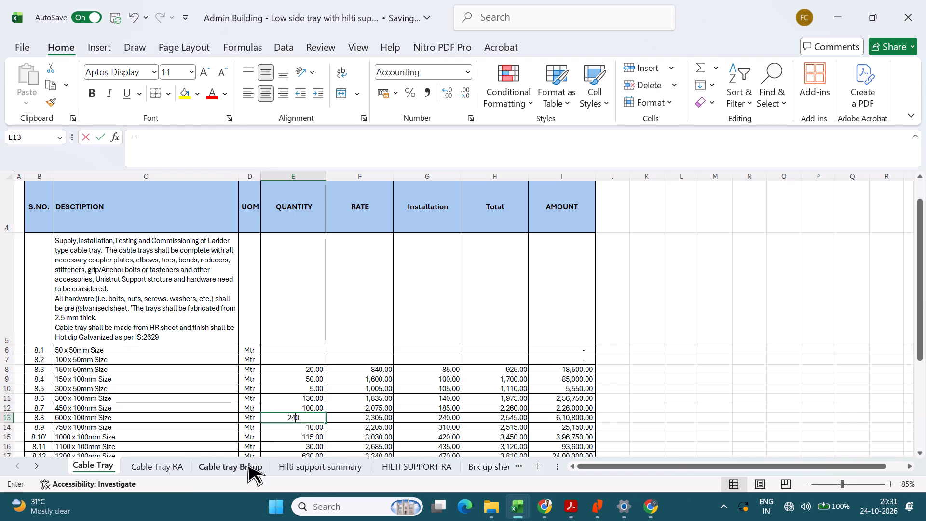
pyautogui.click(215, 462)
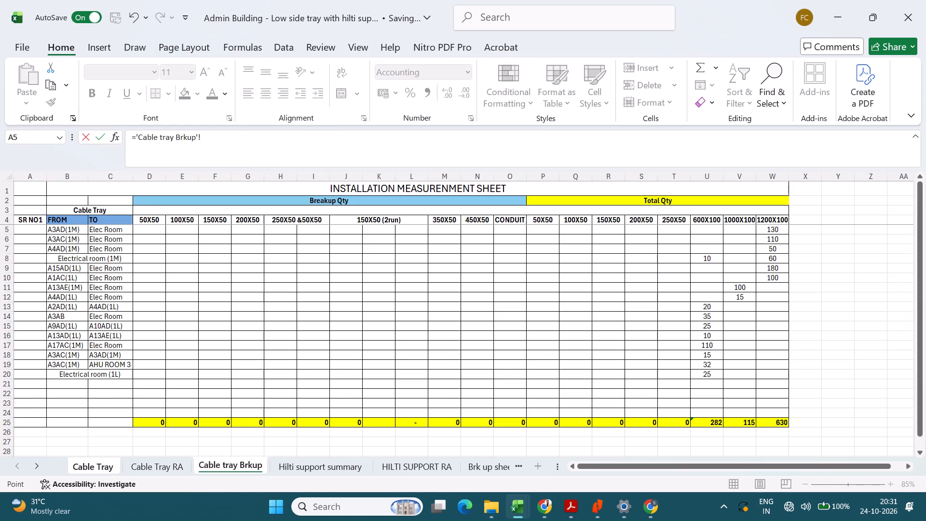
pyautogui.click(719, 422)
pyautogui.press('Return')
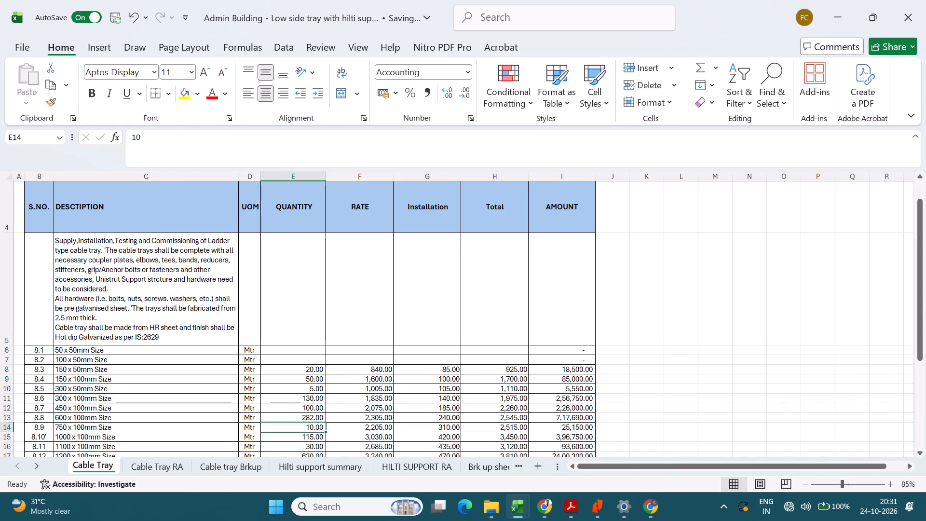
pyautogui.click(296, 415)
pyautogui.click(298, 404)
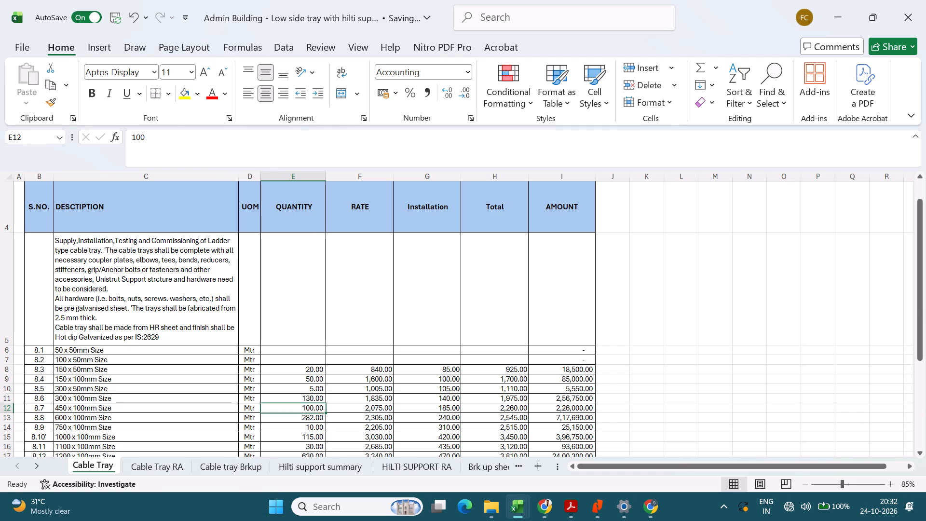
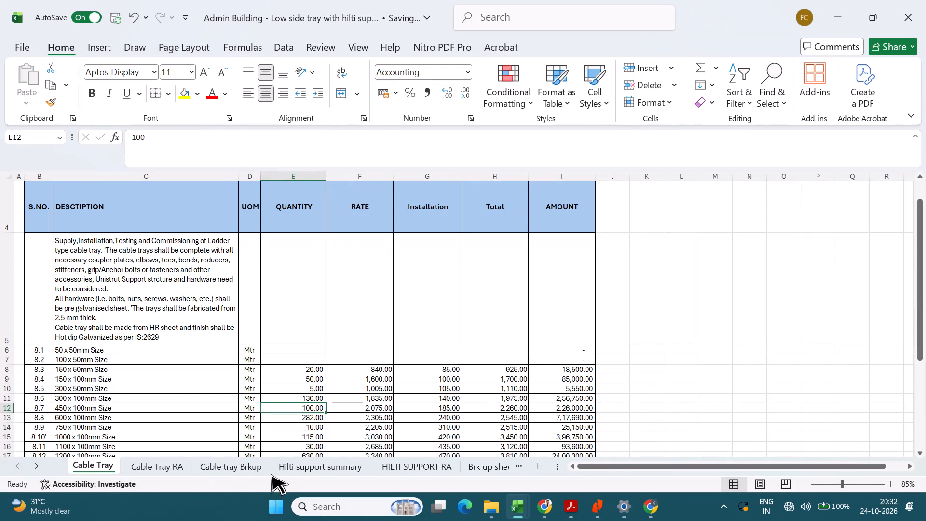
# In the Cable tray Brkup sheet, change the 250X50 column heading in T4 to 450X100.
pyautogui.click(227, 468)
pyautogui.doubleClick(675, 216)
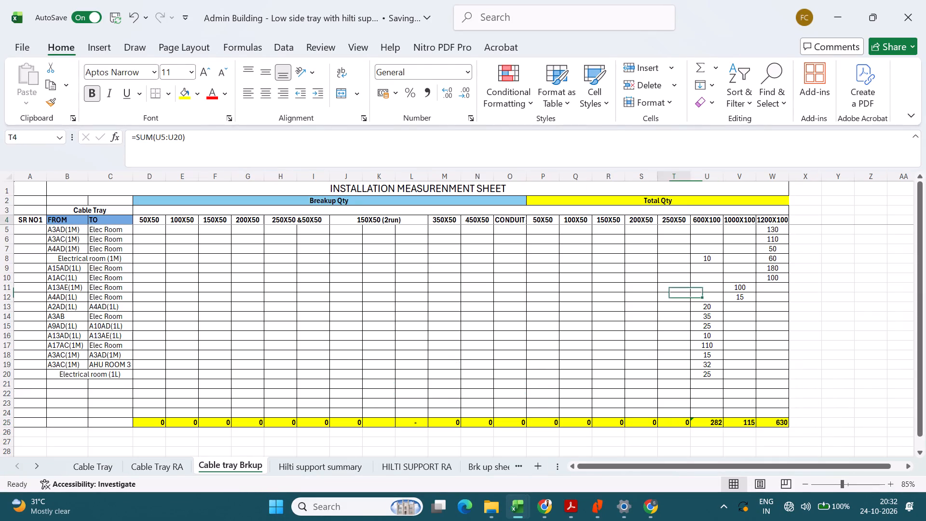
pyautogui.doubleClick(667, 218)
pyautogui.moveTo(667, 220); pyautogui.dragTo(660, 220)
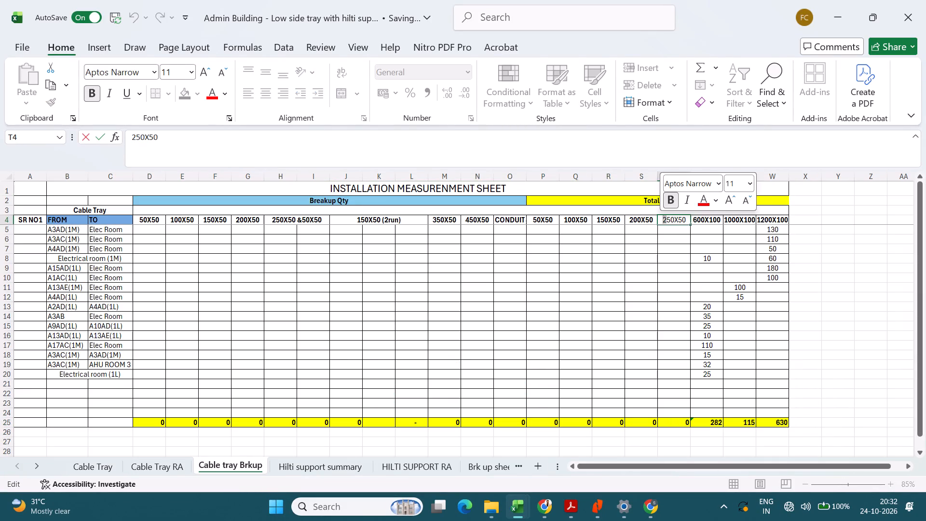
pyautogui.press('4')
pyautogui.moveTo(681, 217); pyautogui.dragTo(677, 217)
pyautogui.write('10')
pyautogui.click(653, 318)
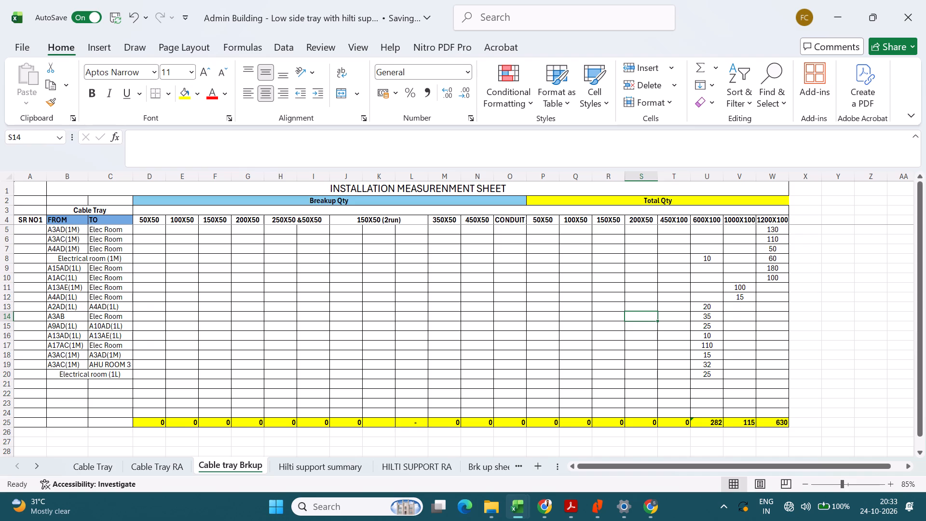
# Copy the 600X100 column's total formula from U25 into the 450X100 total cell T25.
pyautogui.doubleClick(719, 421)
pyautogui.press('Escape')
pyautogui.hotkey('ctrl', 'c')
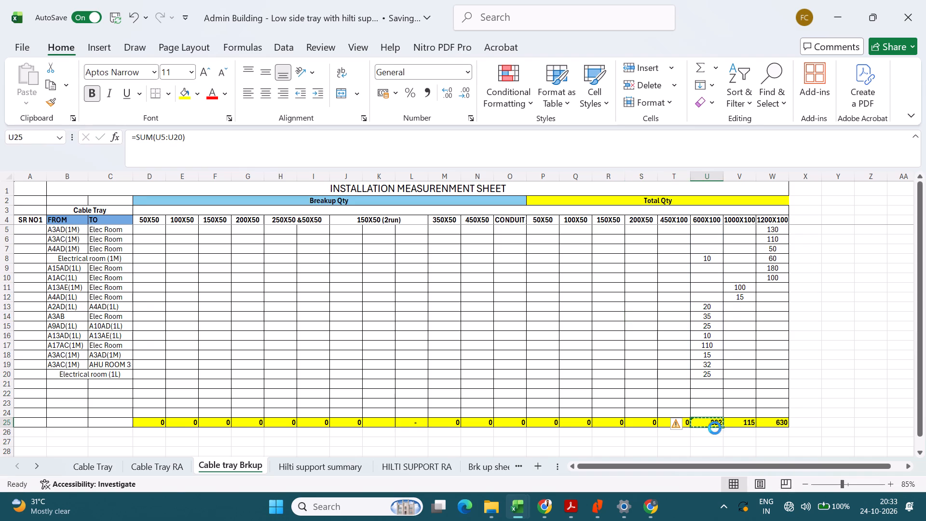
pyautogui.click(659, 422)
pyautogui.hotkey('ctrl', 'v')
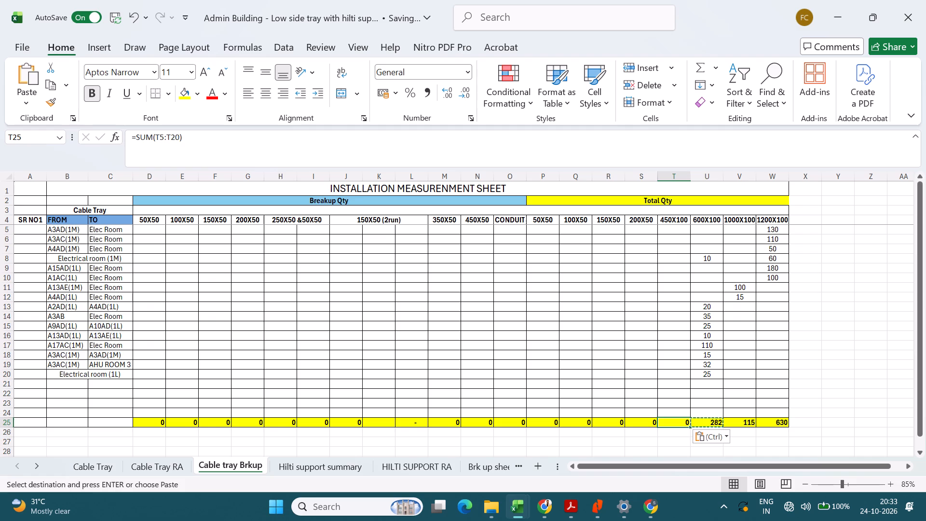
pyautogui.press('Escape')
pyautogui.press('`')
pyautogui.press('Escape')
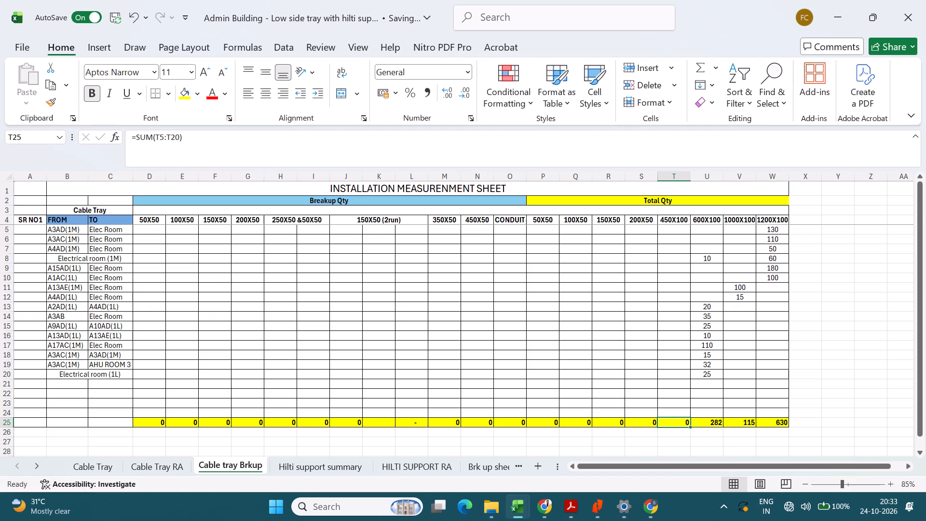
pyautogui.click(705, 384)
pyautogui.click(706, 424)
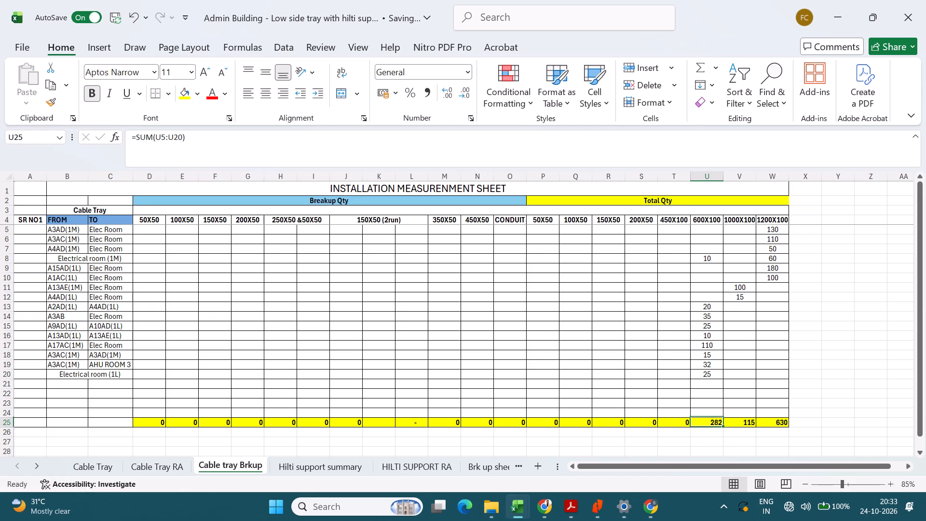
pyautogui.hotkey('ctrl', 'c')
pyautogui.click(677, 422)
pyautogui.hotkey('ctrl', 'v')
pyautogui.press('Escape')
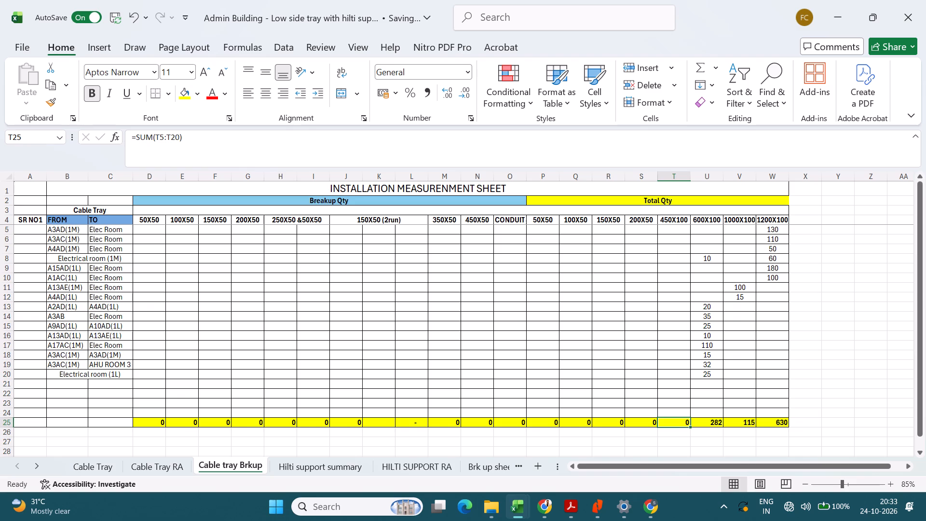
# Enter 10 as the 450X100 quantity for the Electrical room (1L) row.
pyautogui.click(673, 262)
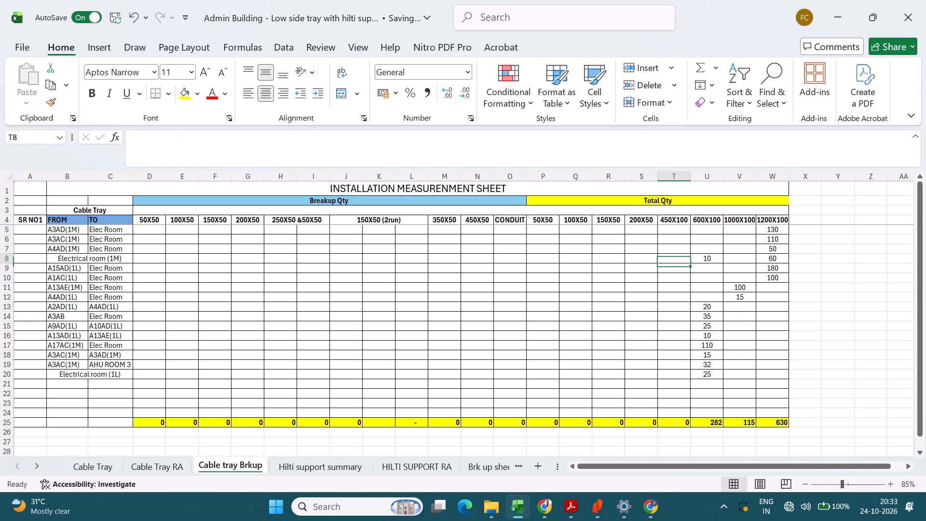
pyautogui.click(679, 379)
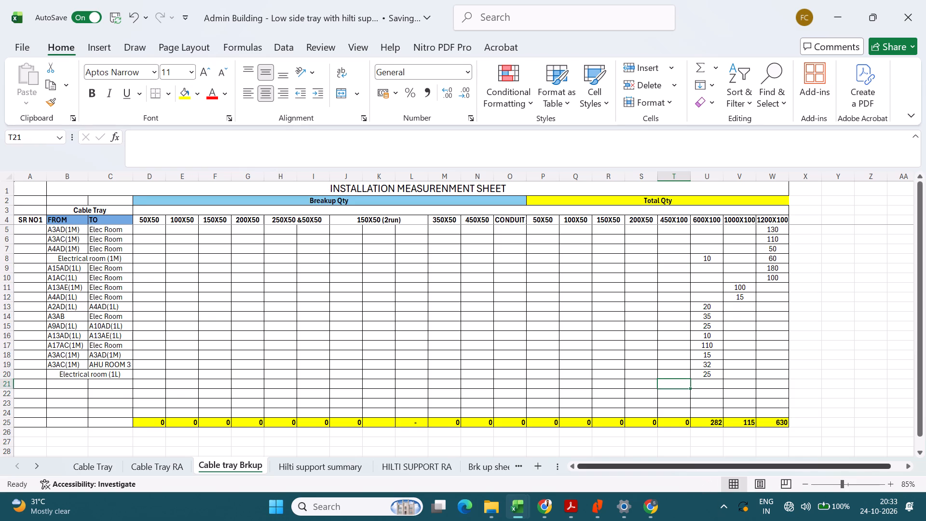
pyautogui.click(671, 373)
pyautogui.write('10')
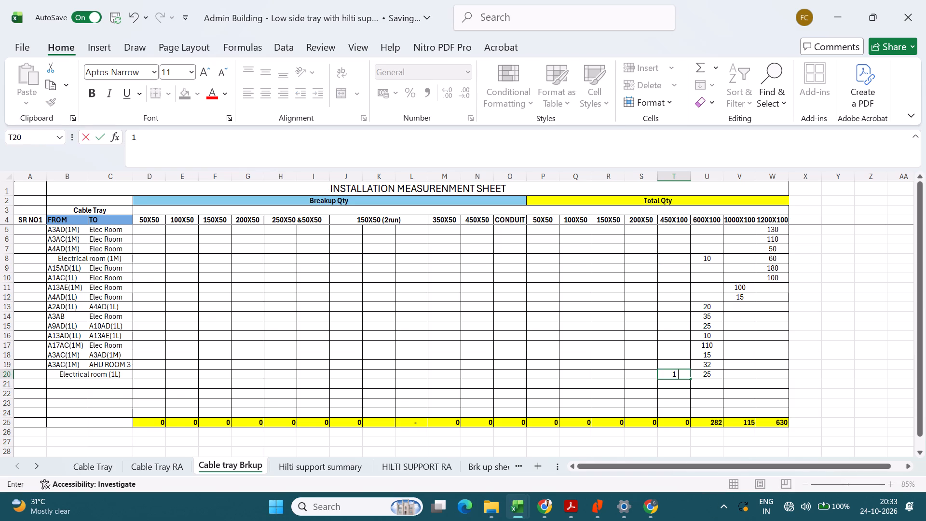
pyautogui.press('Return')
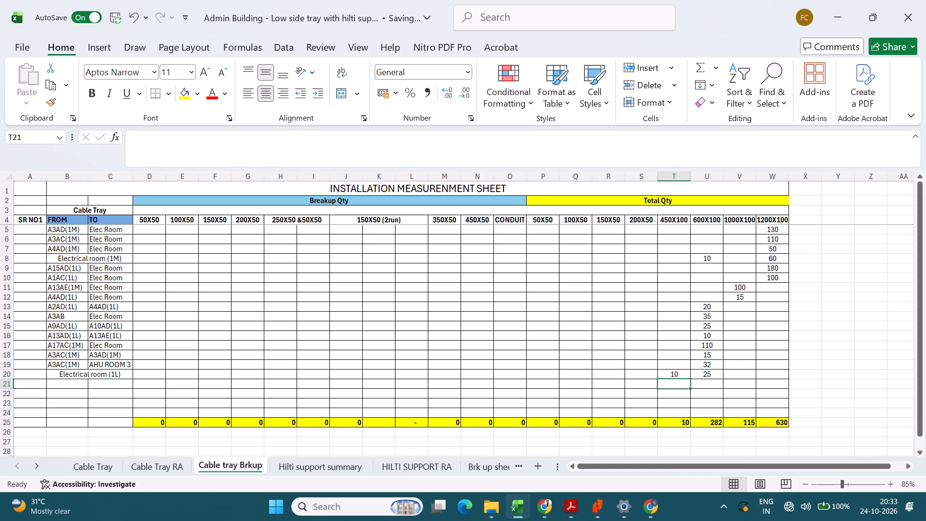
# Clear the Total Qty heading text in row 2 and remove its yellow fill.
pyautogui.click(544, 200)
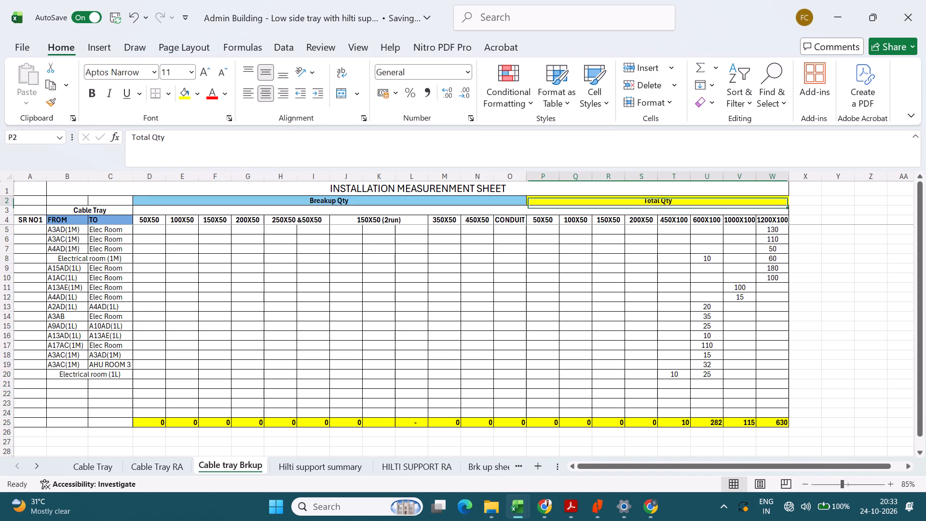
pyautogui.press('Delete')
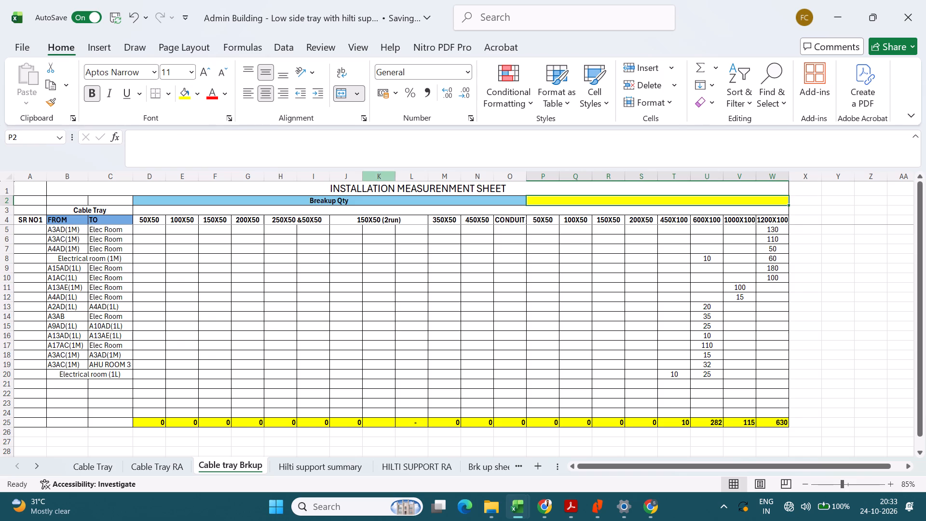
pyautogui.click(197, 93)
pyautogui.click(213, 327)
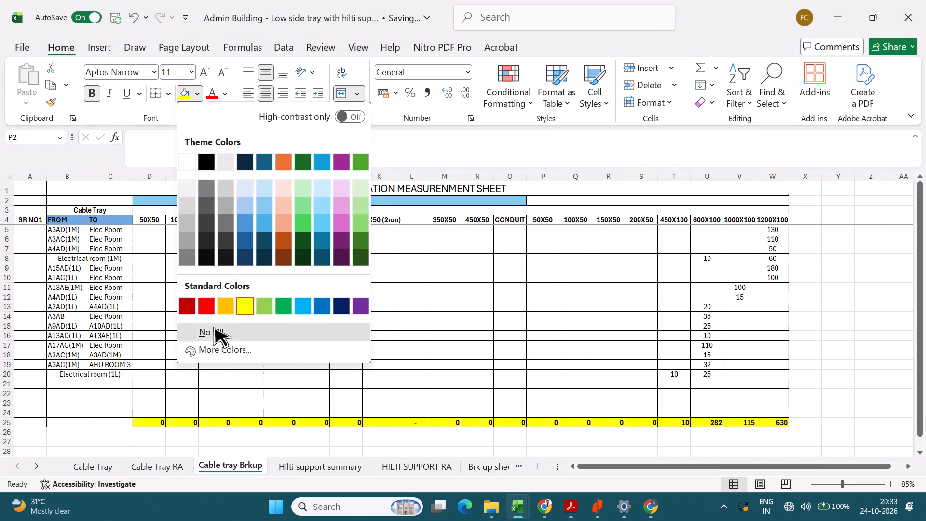
# Copy the Breakup Qty heading text into the merged row 3 cell spanning columns D to W.
pyautogui.moveTo(413, 202); pyautogui.dragTo(550, 183)
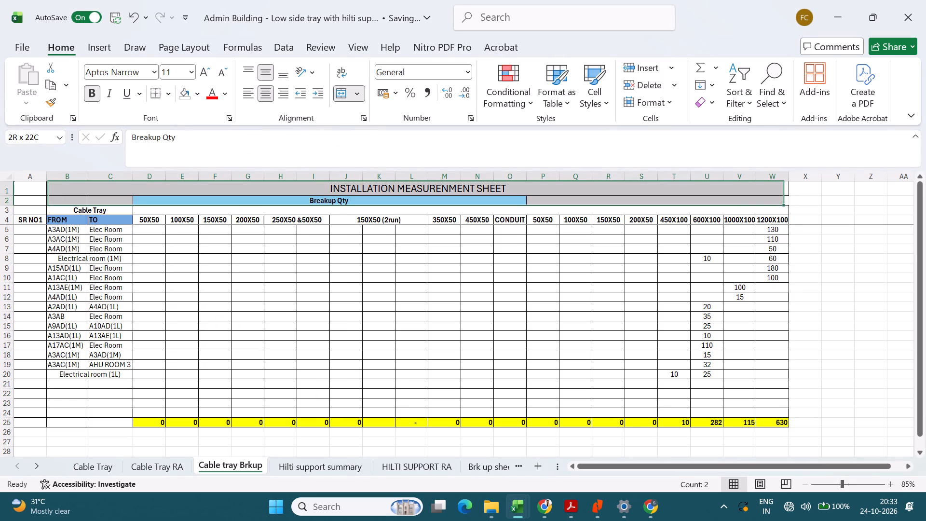
pyautogui.moveTo(550, 183); pyautogui.dragTo(571, 208)
pyautogui.click(532, 208)
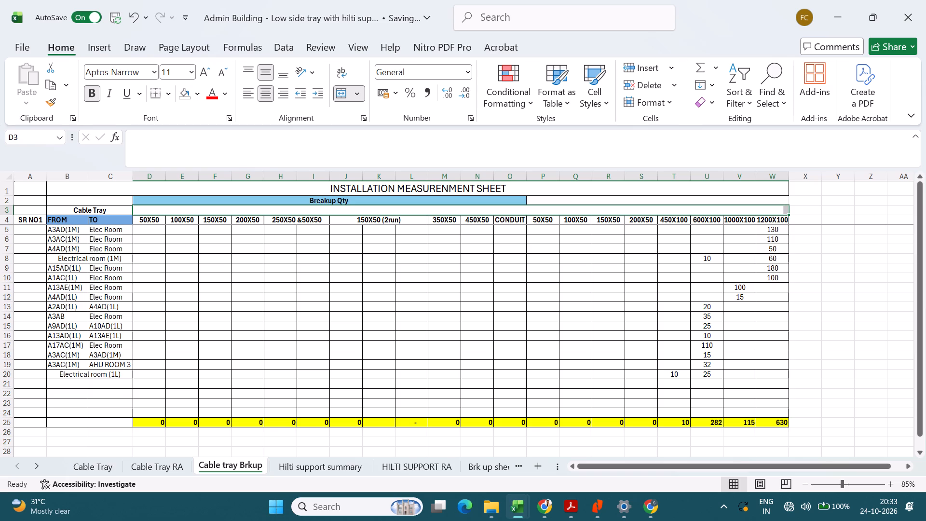
pyautogui.click(335, 200)
pyautogui.moveTo(190, 142); pyautogui.dragTo(91, 154)
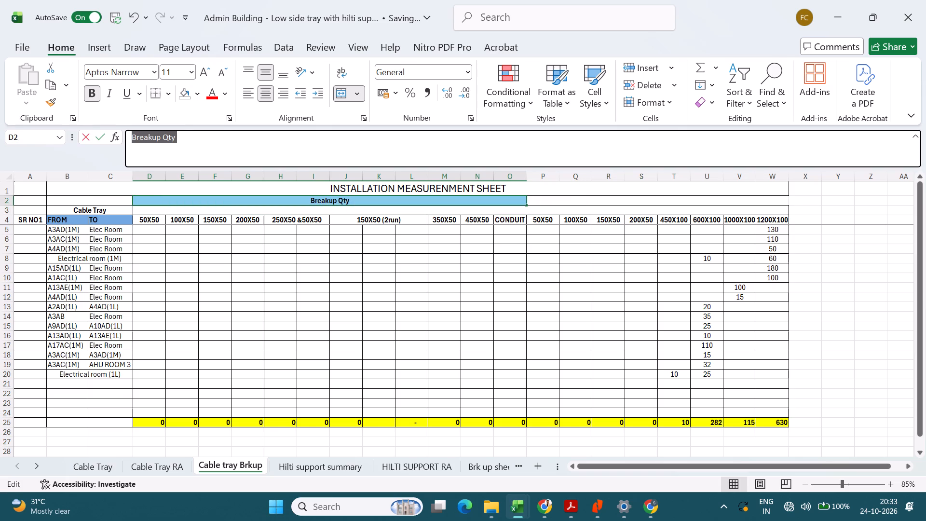
pyautogui.hotkey('ctrl', 'c')
pyautogui.click(432, 210)
pyautogui.hotkey('ctrl', 'v')
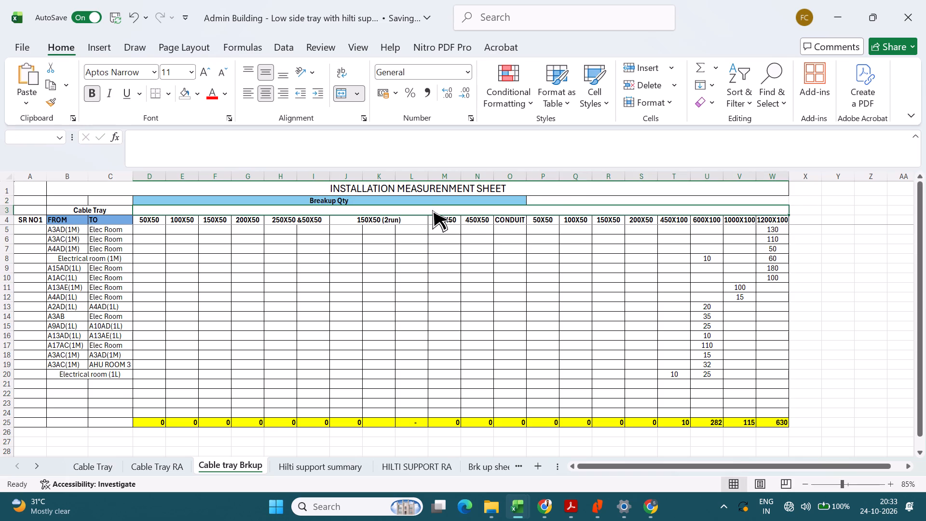
pyautogui.click(554, 186)
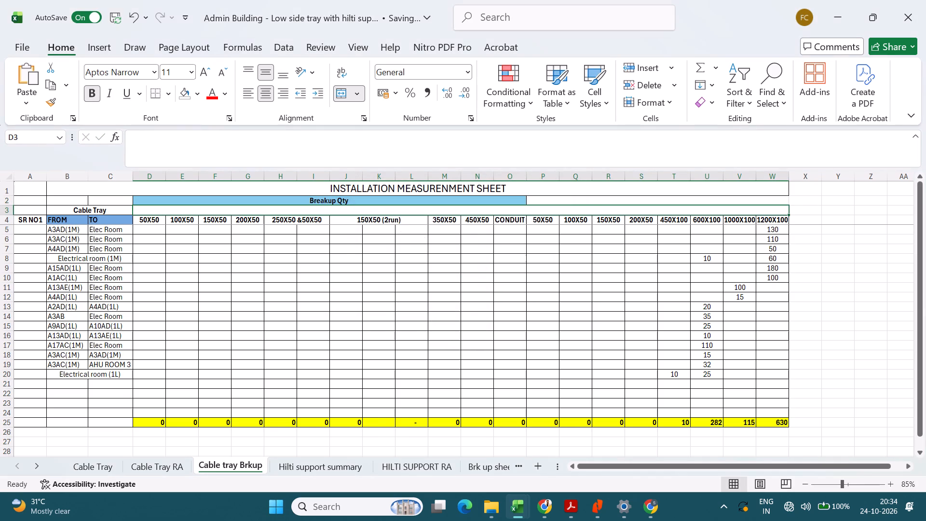
pyautogui.tripleClick(419, 211)
pyautogui.hotkey('ctrl', 'v')
pyautogui.click(415, 287)
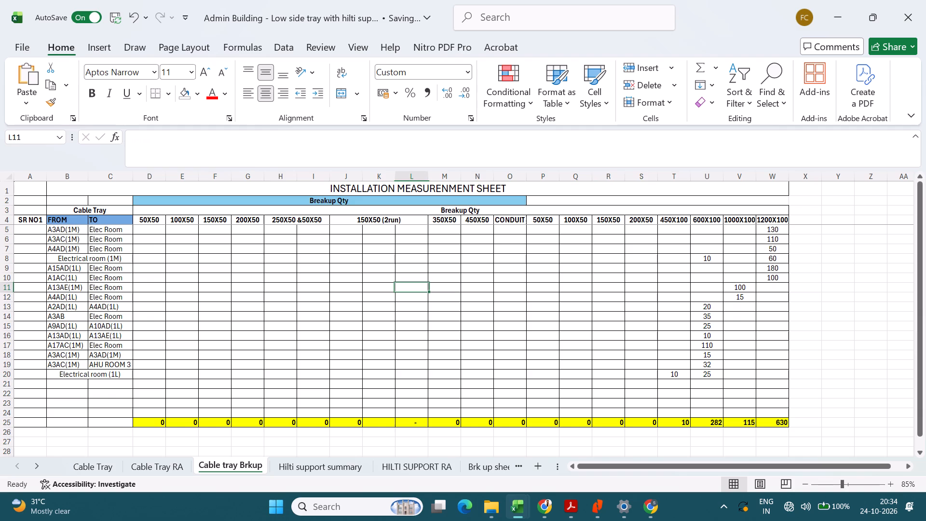
# Fill the merged Breakup Qty heading in row 3 with light grey.
pyautogui.click(426, 210)
pyautogui.click(191, 95)
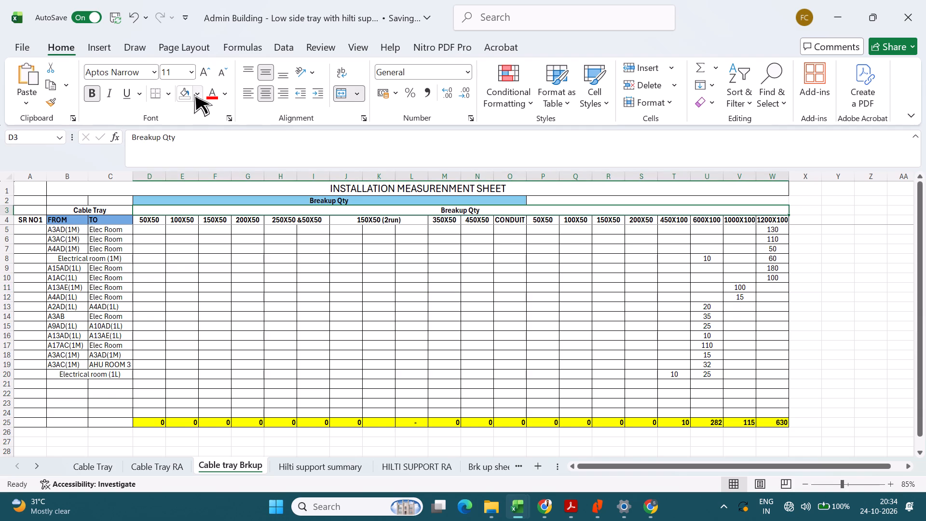
pyautogui.click(194, 94)
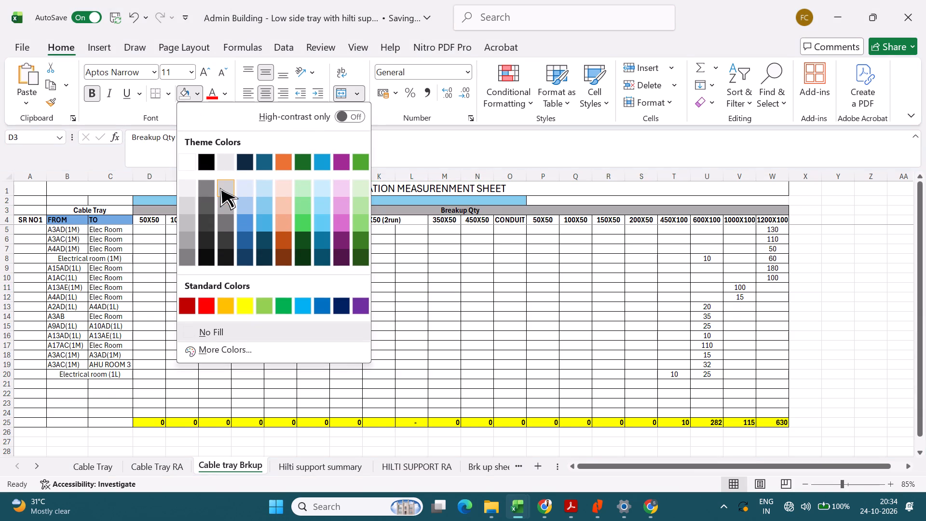
pyautogui.click(220, 188)
pyautogui.click(278, 311)
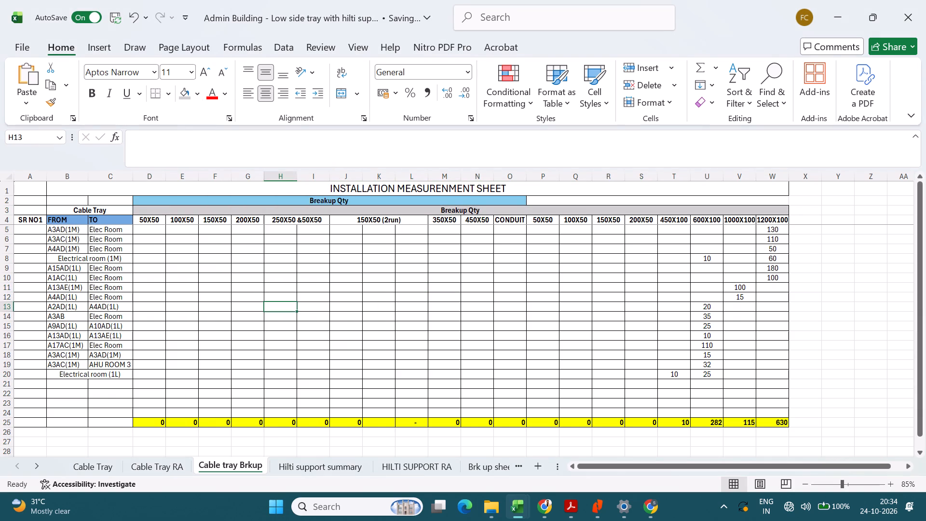
# Delete row 2, which holds the old blue Breakup Qty heading.
pyautogui.click(3, 201)
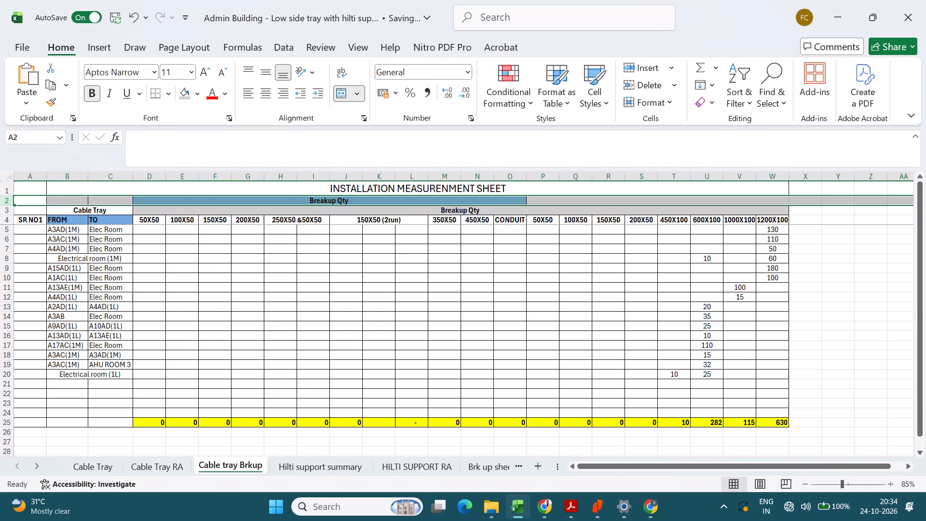
pyautogui.hotkey('ctrl', '-')
pyautogui.click(165, 280)
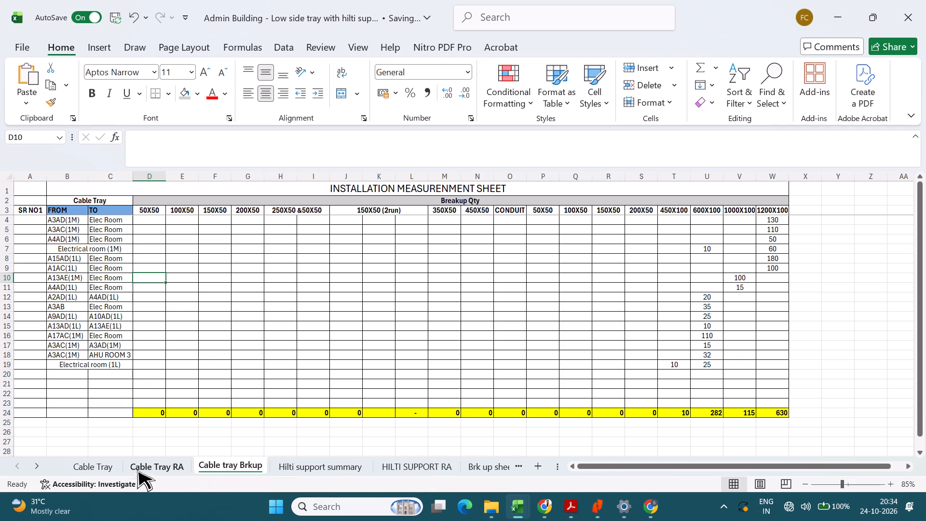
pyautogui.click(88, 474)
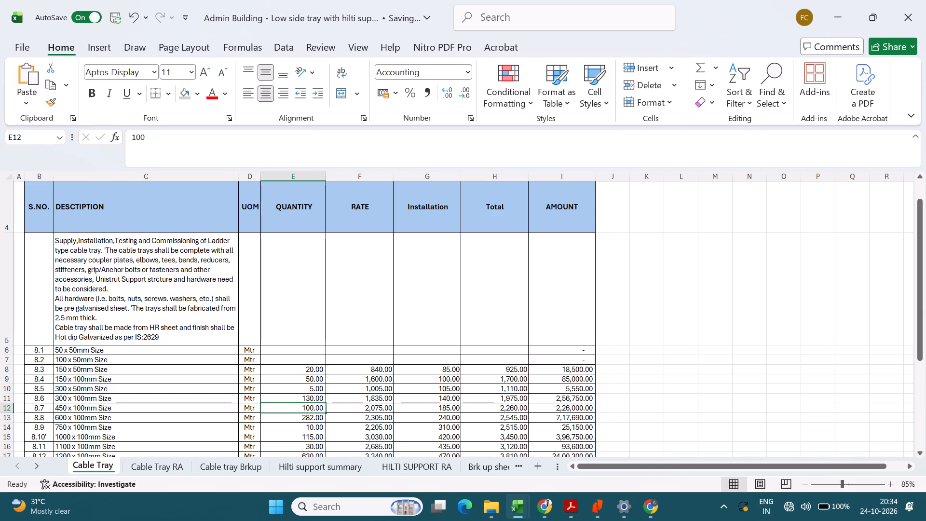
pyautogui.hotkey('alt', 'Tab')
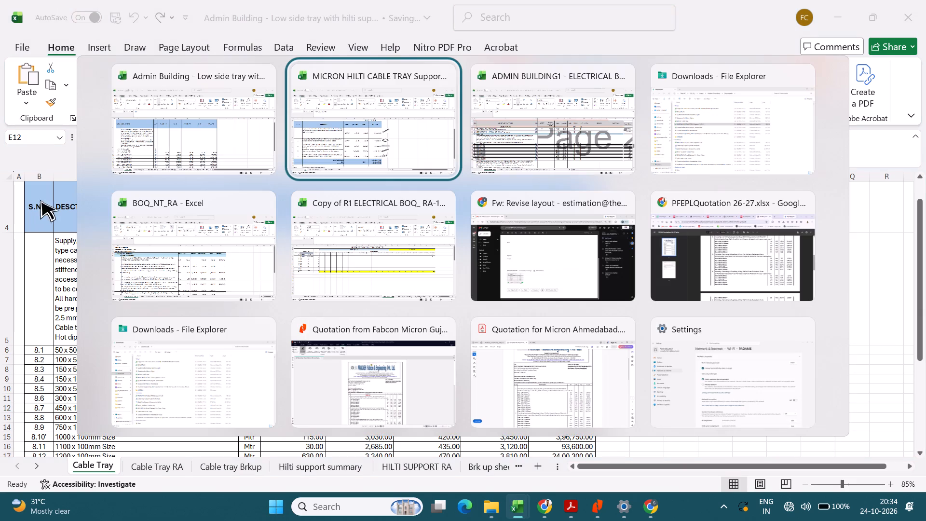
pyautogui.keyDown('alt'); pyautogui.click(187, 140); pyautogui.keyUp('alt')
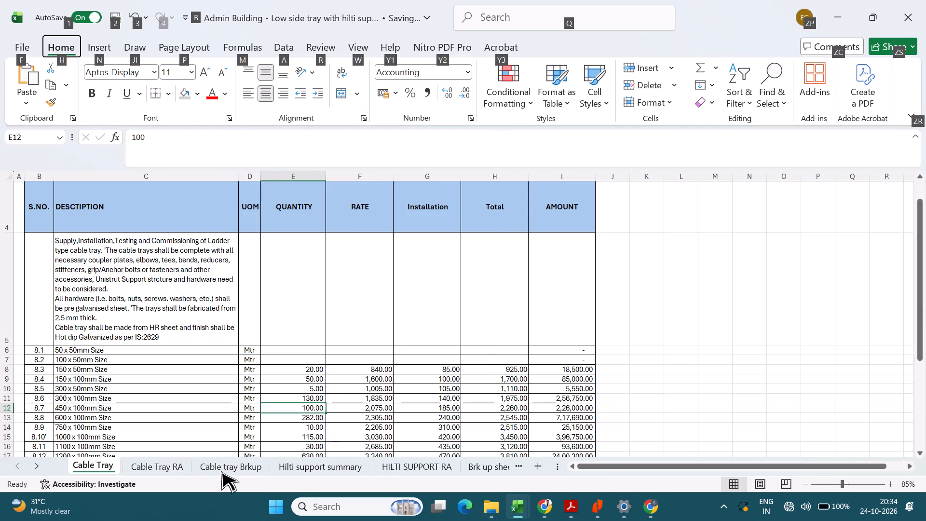
# In row 20 of Cable tray Brkup, fill in a copied run from A17AC(1M) to Elec Room.
pyautogui.click(221, 469)
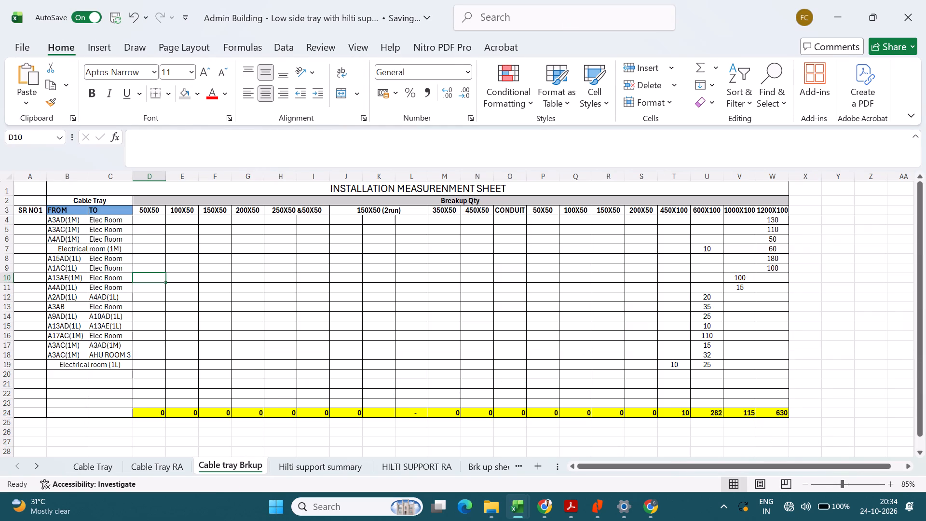
pyautogui.click(104, 290)
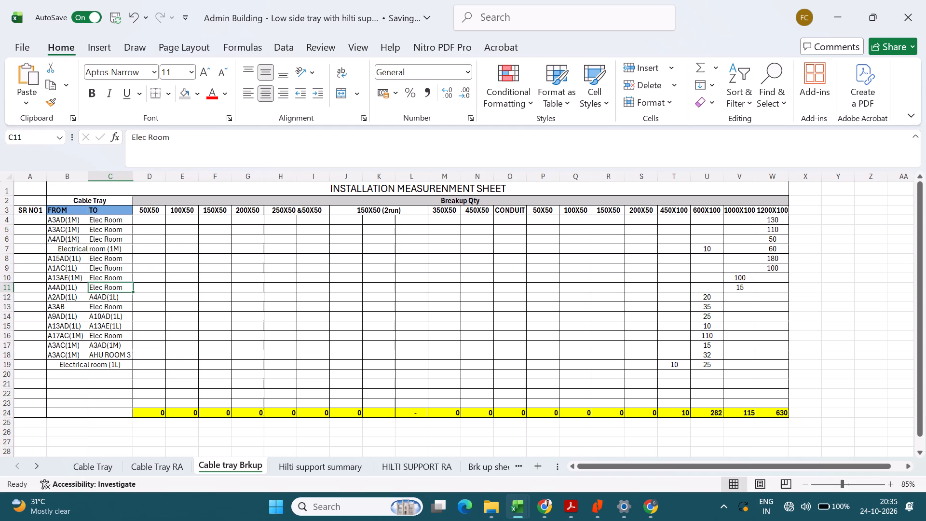
pyautogui.hotkey('ctrl', 'c')
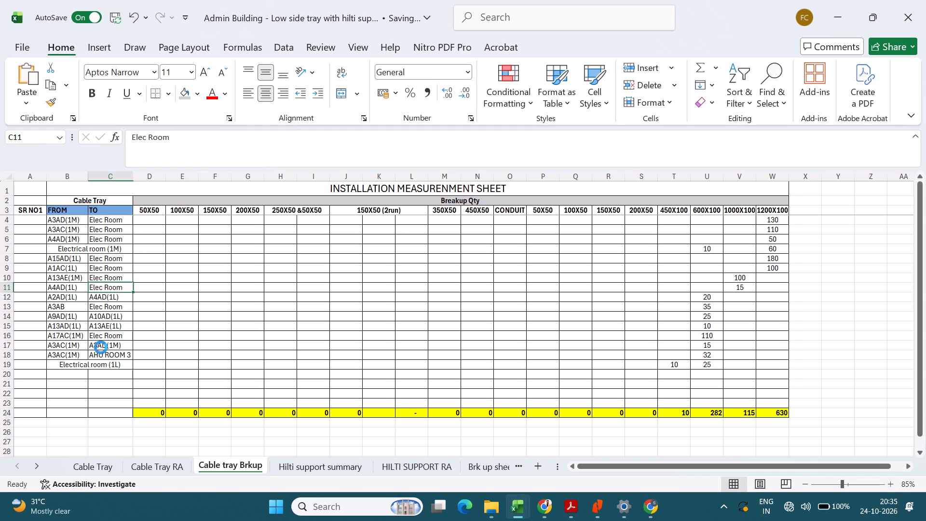
pyautogui.click(108, 375)
pyautogui.hotkey('ctrl', 'v')
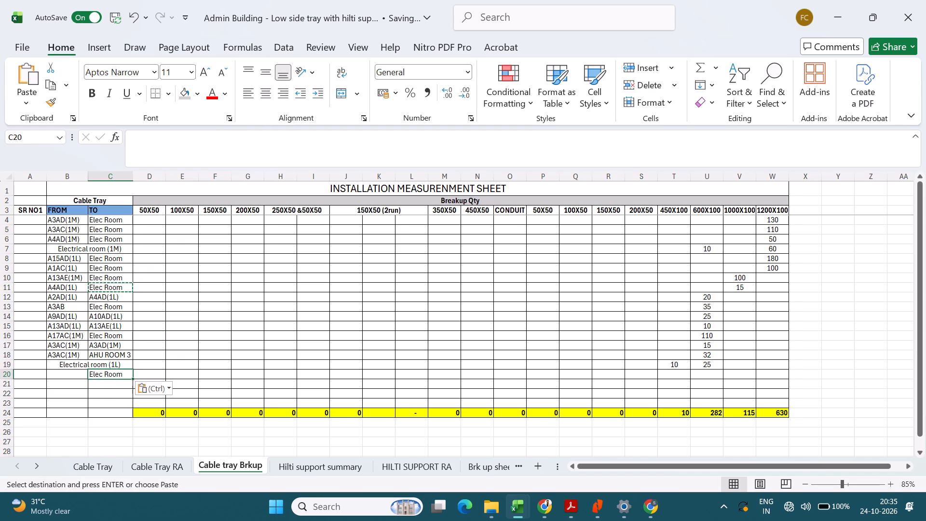
pyautogui.click(75, 338)
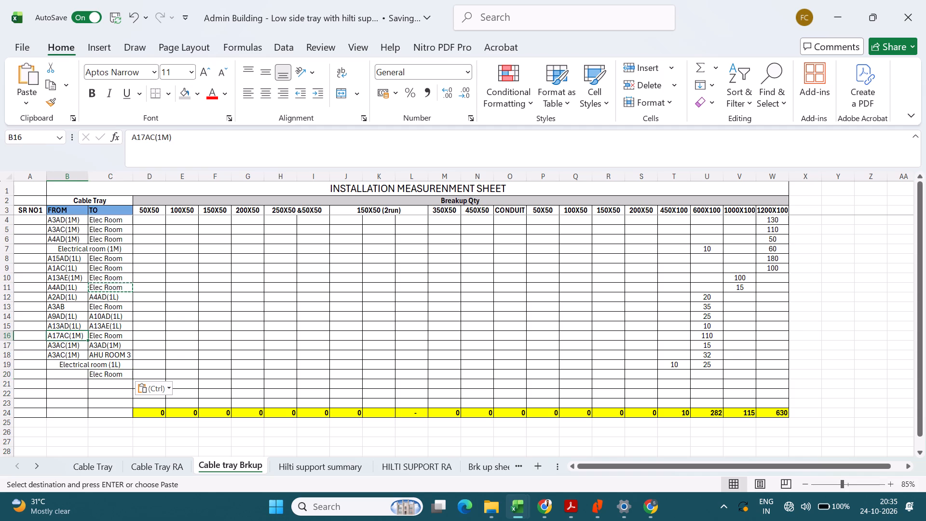
pyautogui.hotkey('ctrl', 'c')
pyautogui.click(76, 371)
pyautogui.hotkey('ctrl', 'v')
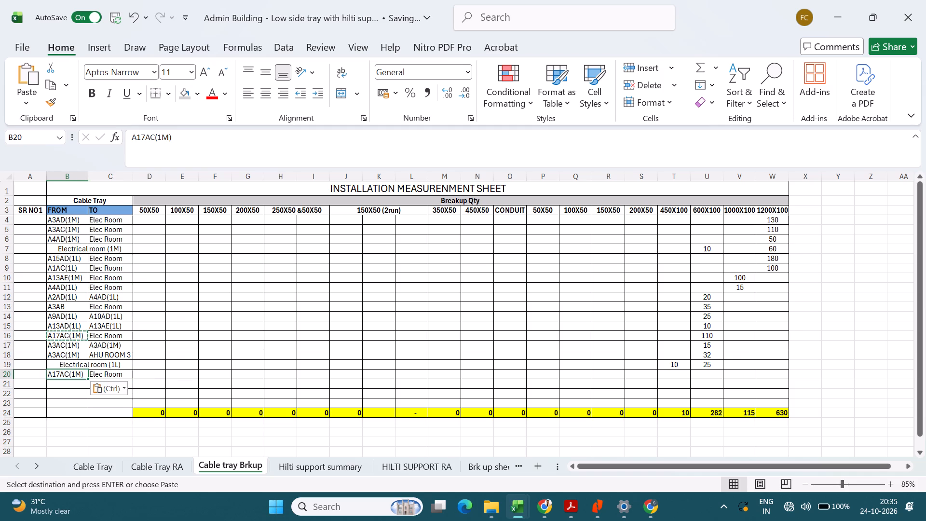
# Change the starting point of the row 20 run to A12AC(1M).
pyautogui.click(61, 374)
pyautogui.moveTo(61, 374); pyautogui.dragTo(56, 374)
pyautogui.press('2')
pyautogui.press('Return')
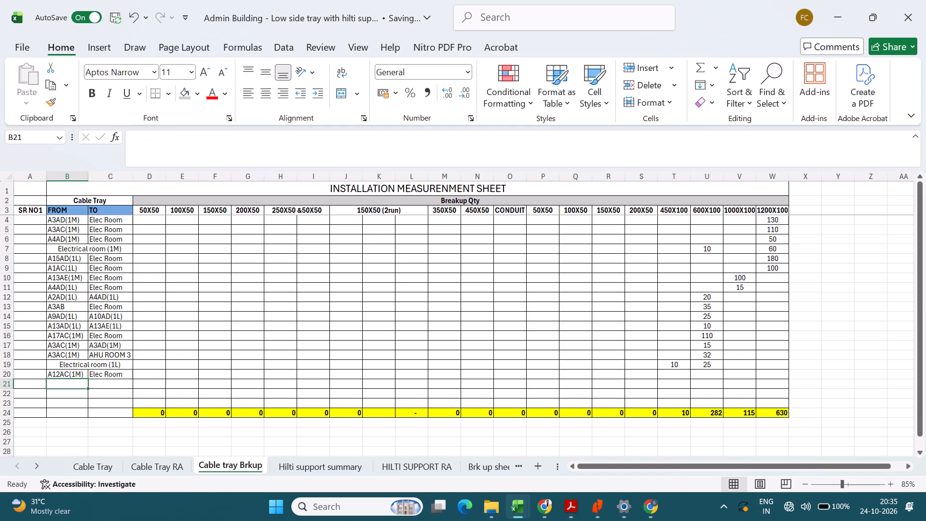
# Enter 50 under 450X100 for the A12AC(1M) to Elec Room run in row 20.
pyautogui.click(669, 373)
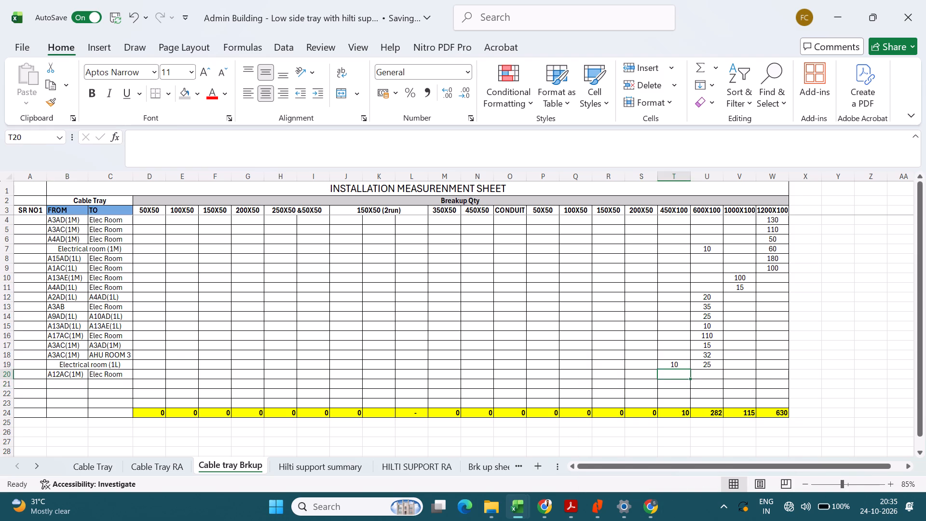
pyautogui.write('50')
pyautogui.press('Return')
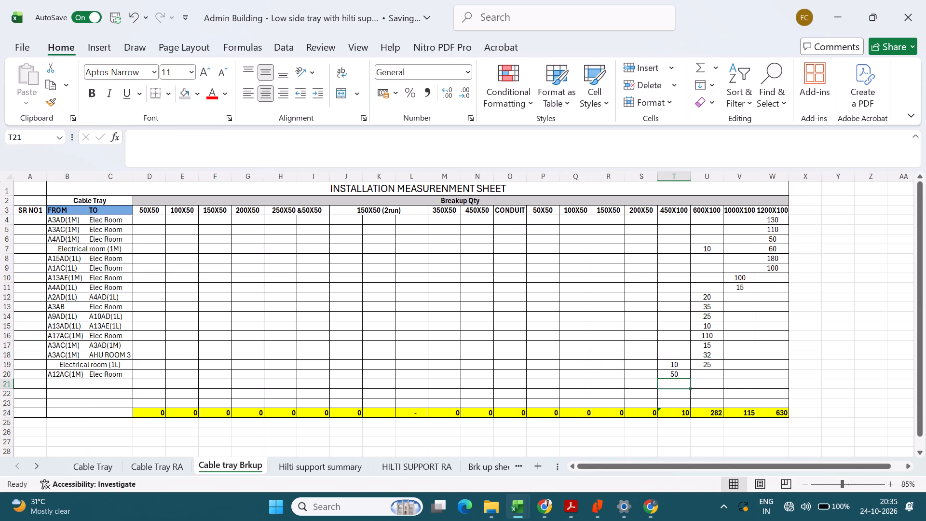
# Extend the 450X100 total formula in T24 to sum T4:T23.
pyautogui.click(710, 411)
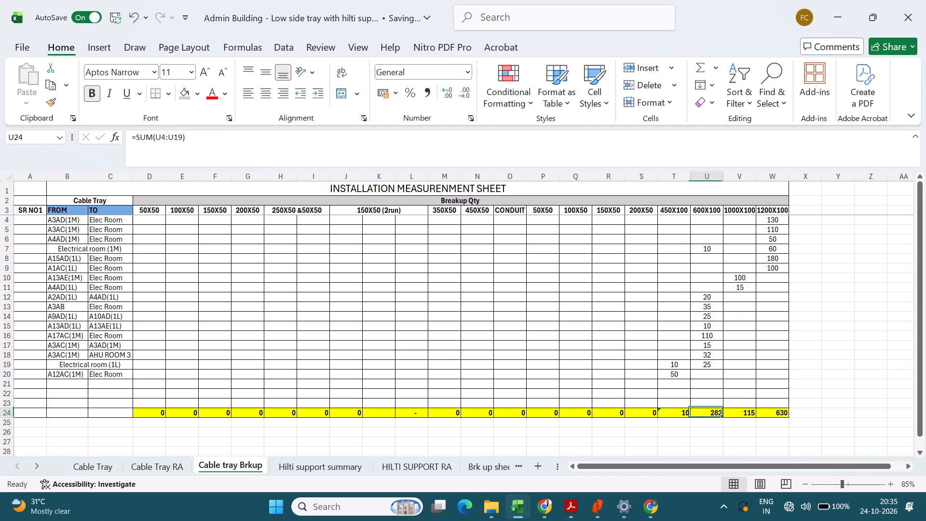
pyautogui.doubleClick(682, 413)
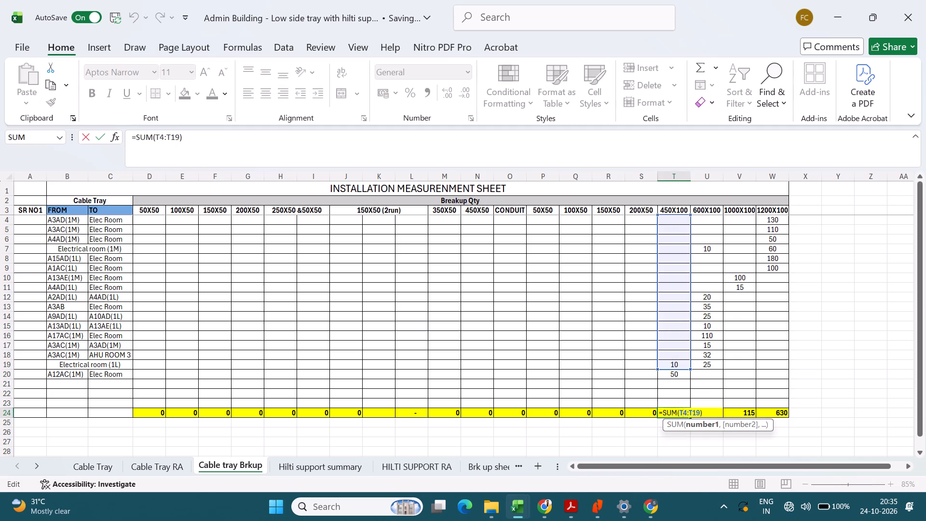
pyautogui.moveTo(689, 367); pyautogui.dragTo(692, 405)
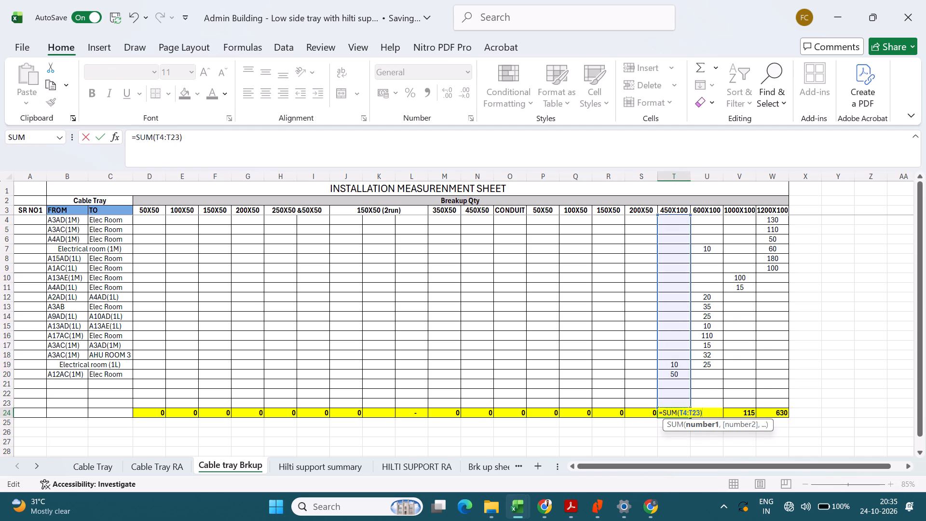
pyautogui.press('Return')
# Copy the T24 total formula across to the 600X100, 1000X100 and 1200X100 totals in U24, V24 and W24.
pyautogui.click(716, 413)
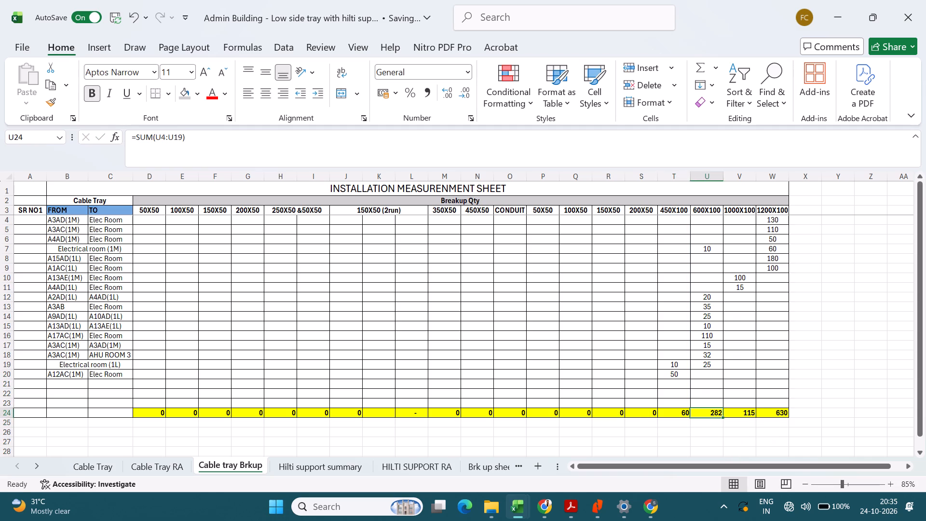
pyautogui.click(685, 414)
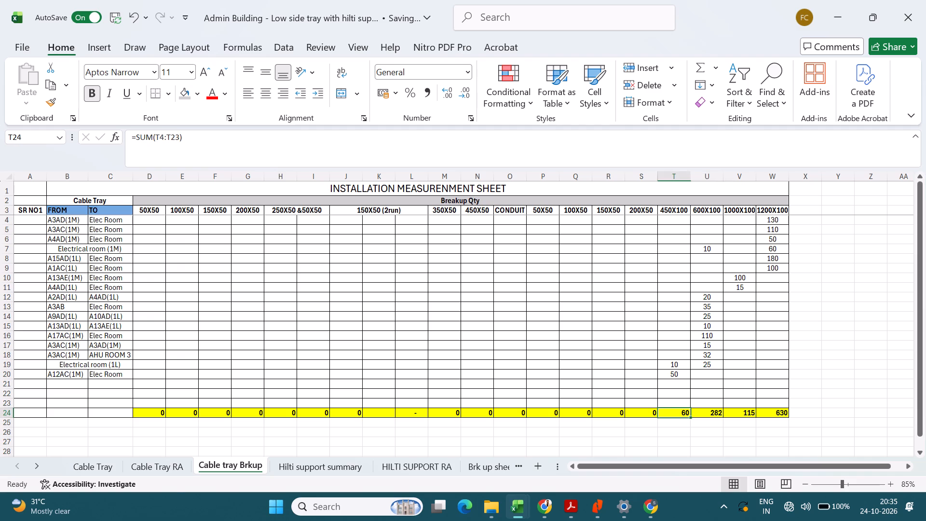
pyautogui.hotkey('ctrl', 'c')
pyautogui.press('Right')
pyautogui.hotkey('ctrl', 'v')
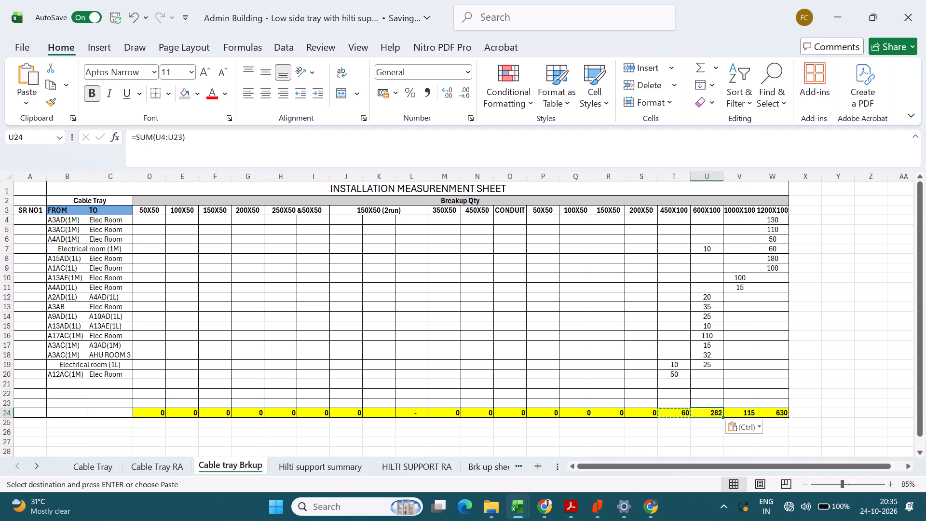
pyautogui.press('Right')
pyautogui.hotkey('ctrl', 'v')
pyautogui.press('Right')
pyautogui.hotkey('ctrl', 'v')
pyautogui.press('Left')
pyautogui.press('Left')
pyautogui.press('Left')
pyautogui.press('Left')
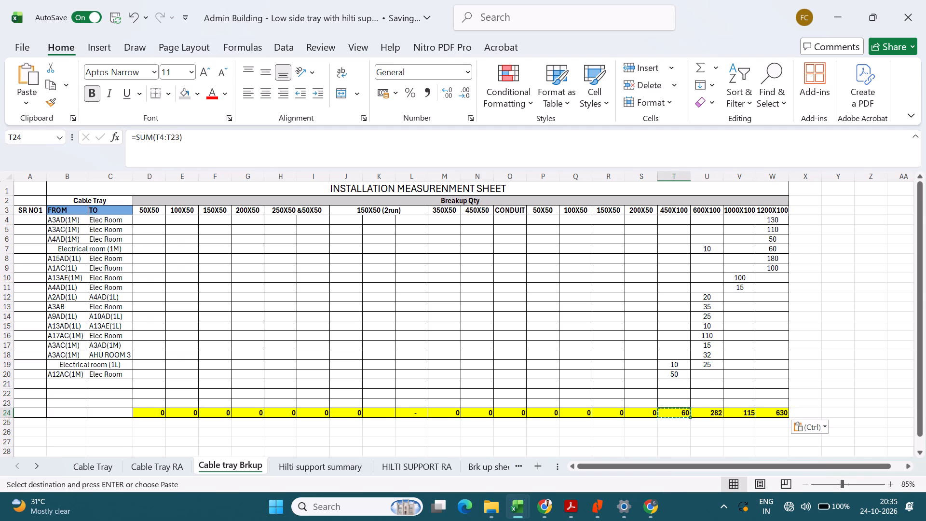
pyautogui.press('Right')
pyautogui.click(561, 342)
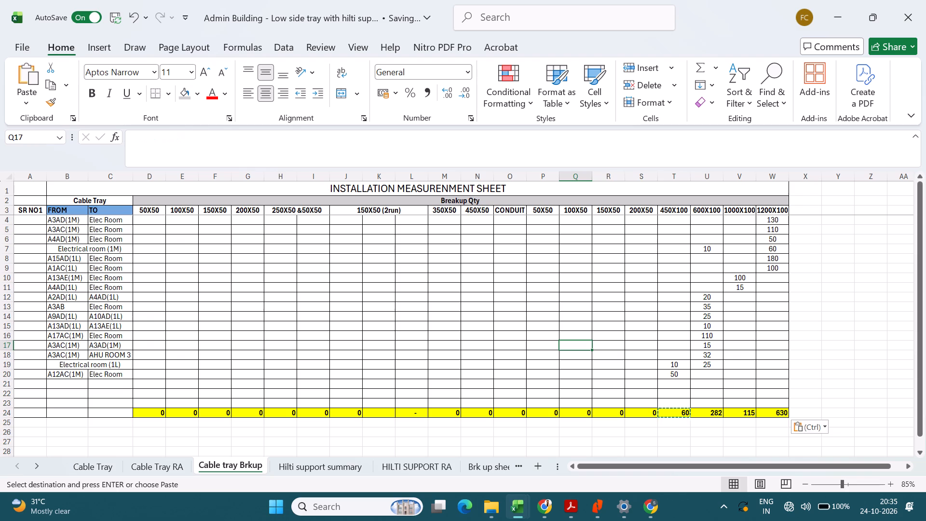
pyautogui.press('Escape')
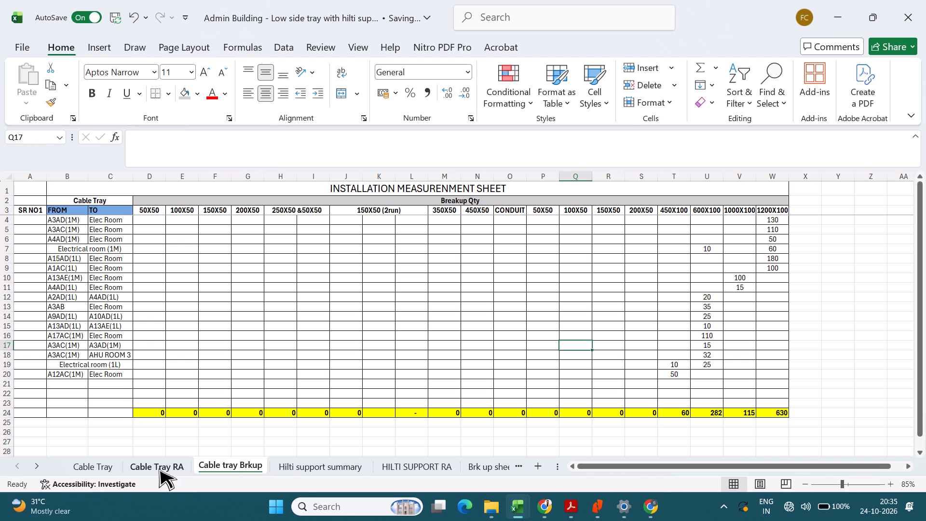
# In the Cable Tray sheet, link the 450 x 100mm quantity in E12 to the 450X100 total in T24 of Cable tray Brkup.
pyautogui.click(97, 467)
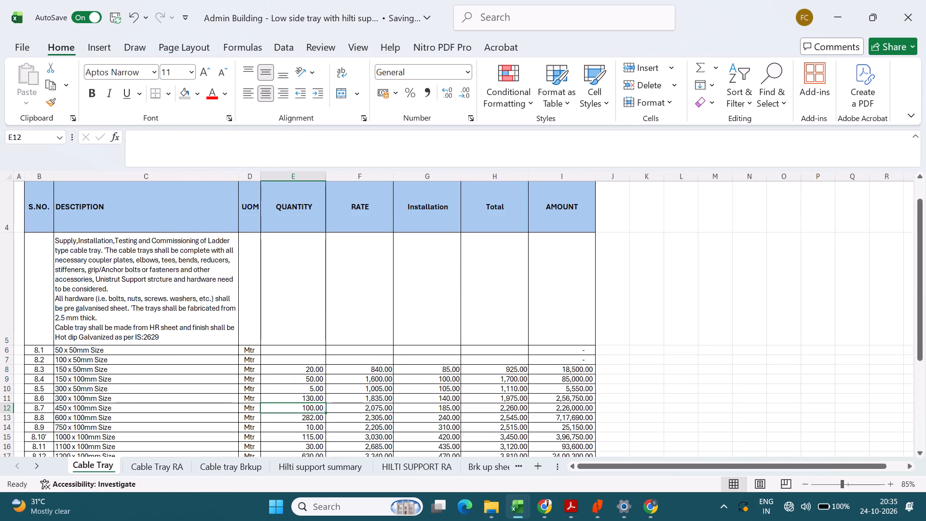
pyautogui.press('=')
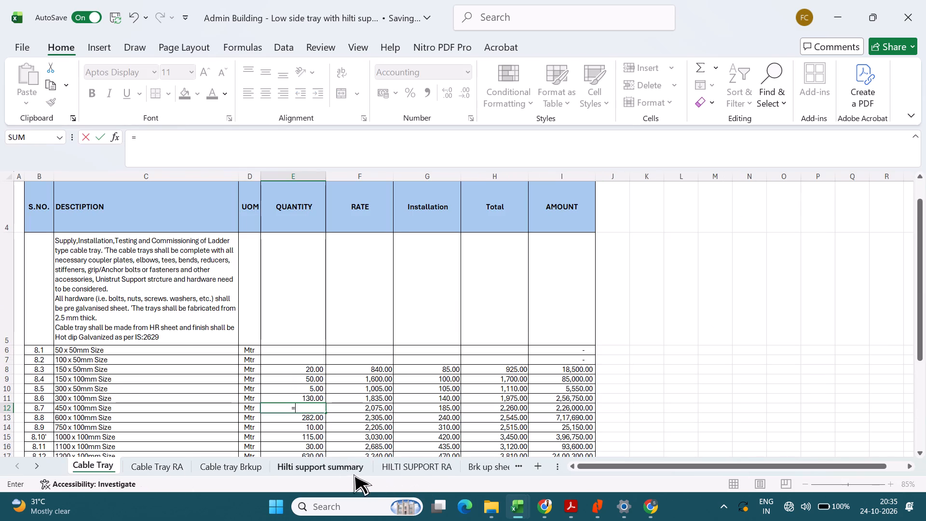
pyautogui.click(205, 466)
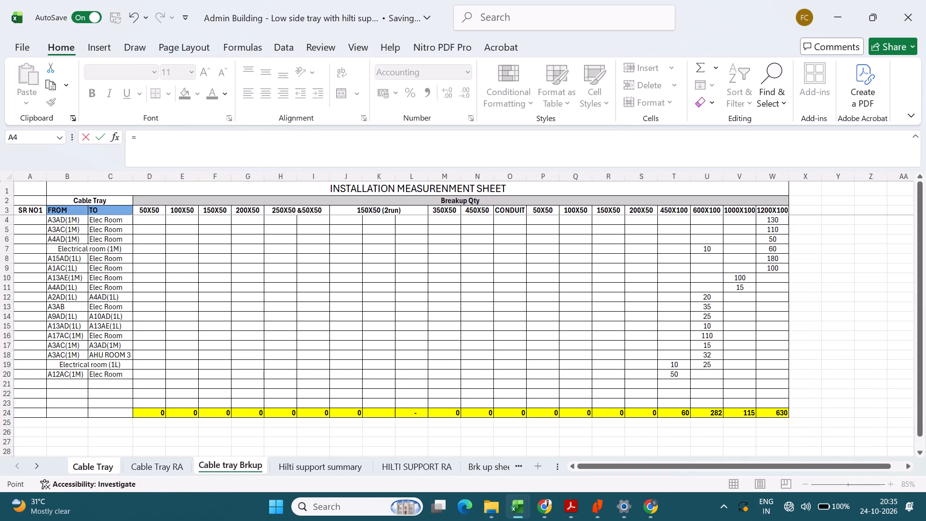
pyautogui.click(681, 415)
pyautogui.press('Return')
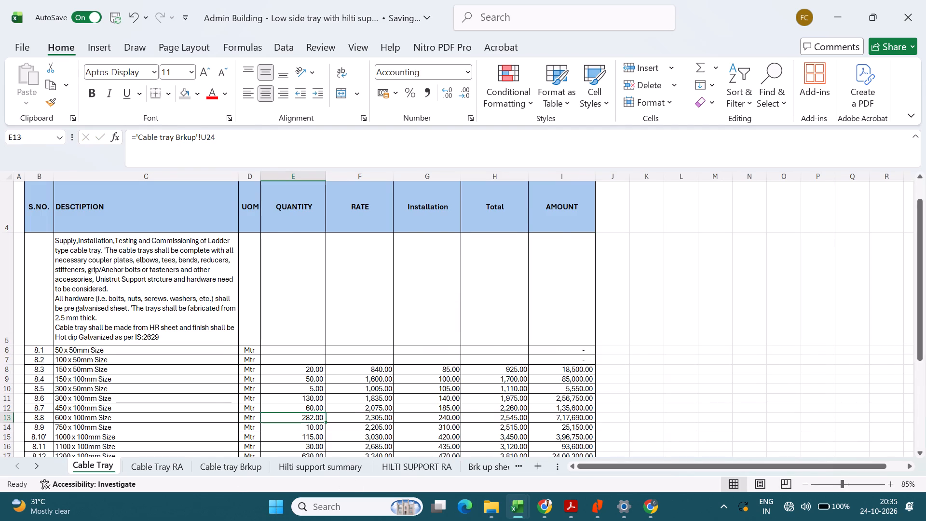
# In row 21 of Cable tray Brkup, add a run from A15AC(1M) to A15AD(1M), adapted from the copied A15AD(1L) label.
pyautogui.click(227, 466)
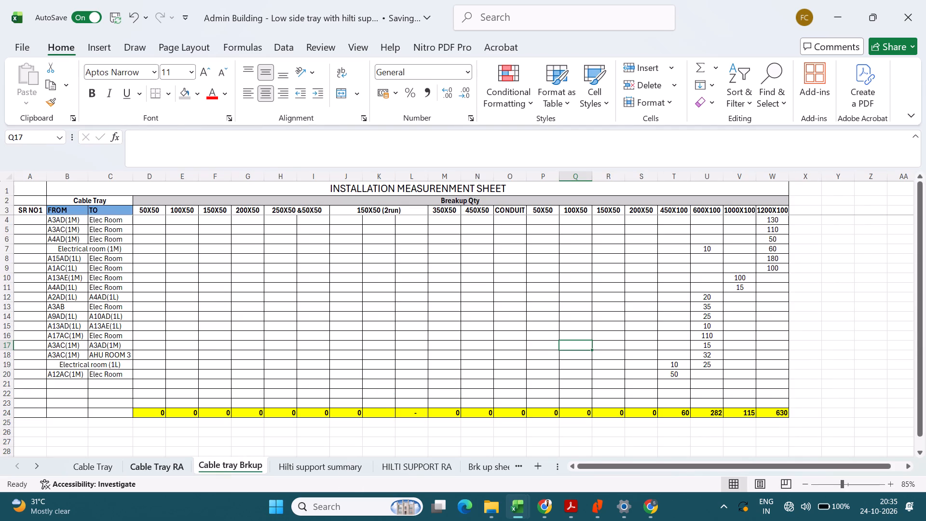
pyautogui.click(76, 259)
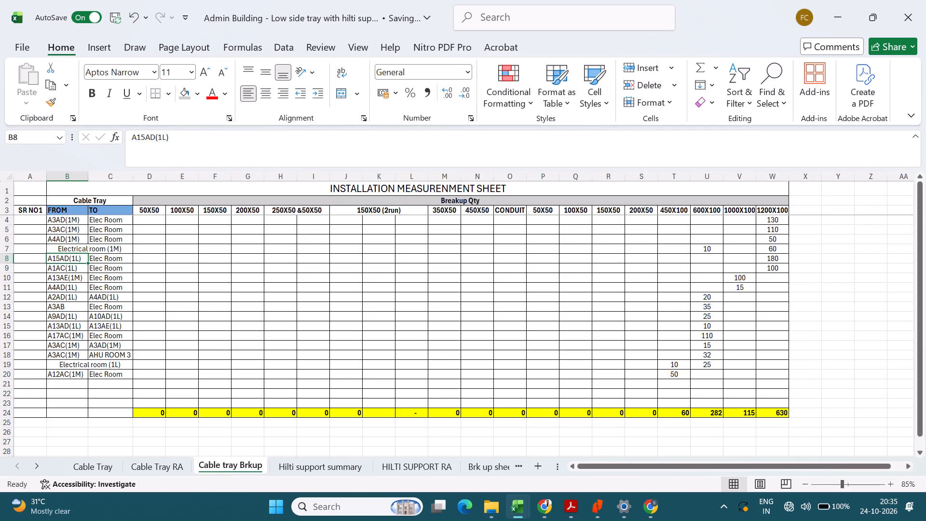
pyautogui.hotkey('ctrl', 'c')
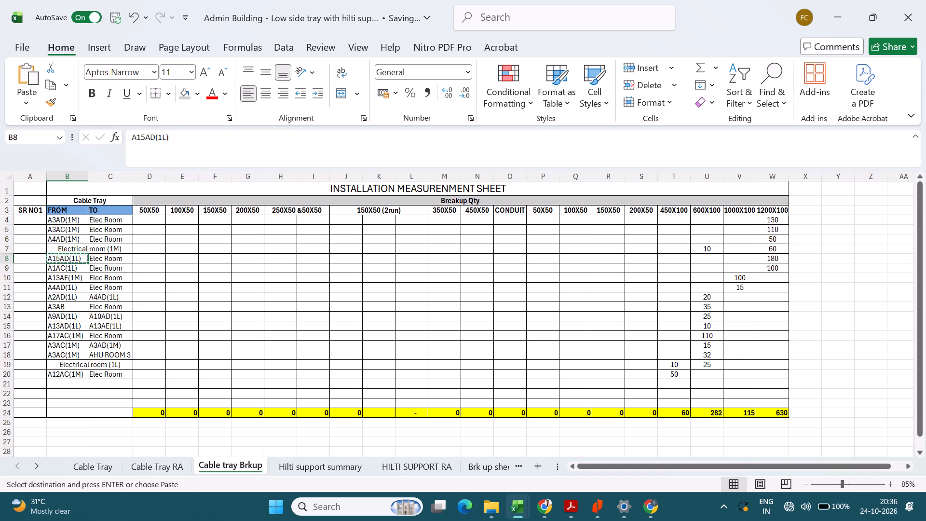
pyautogui.click(110, 383)
pyautogui.hotkey('ctrl', 'v')
pyautogui.click(69, 382)
pyautogui.hotkey('ctrl', 'v')
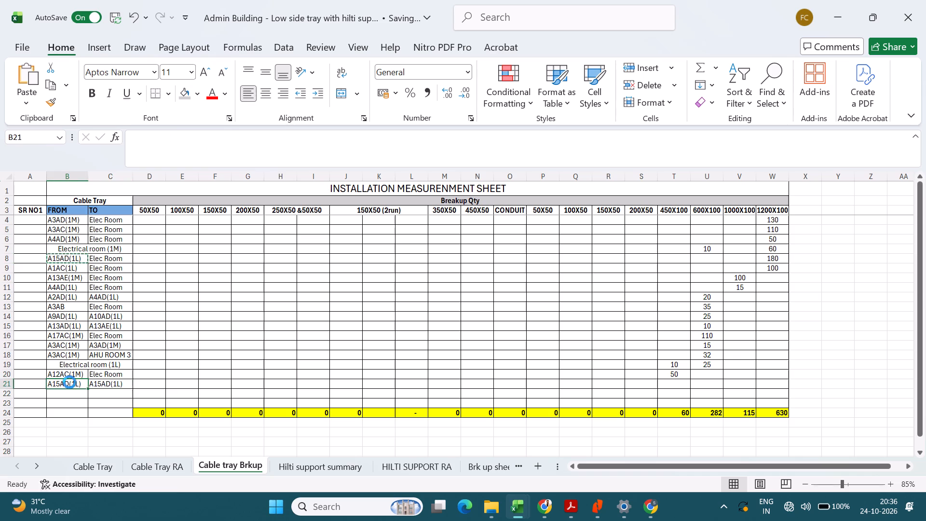
pyautogui.doubleClick(64, 384)
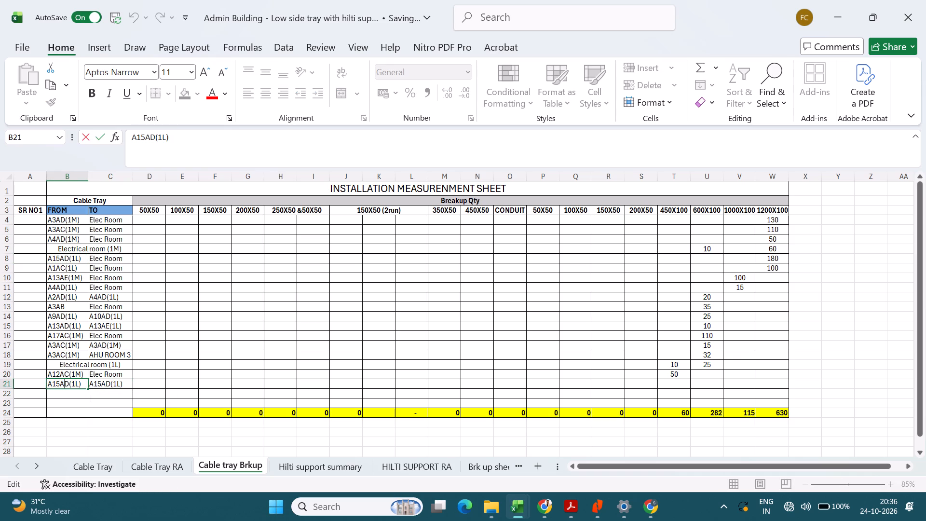
pyautogui.click(65, 384)
pyautogui.press('c')
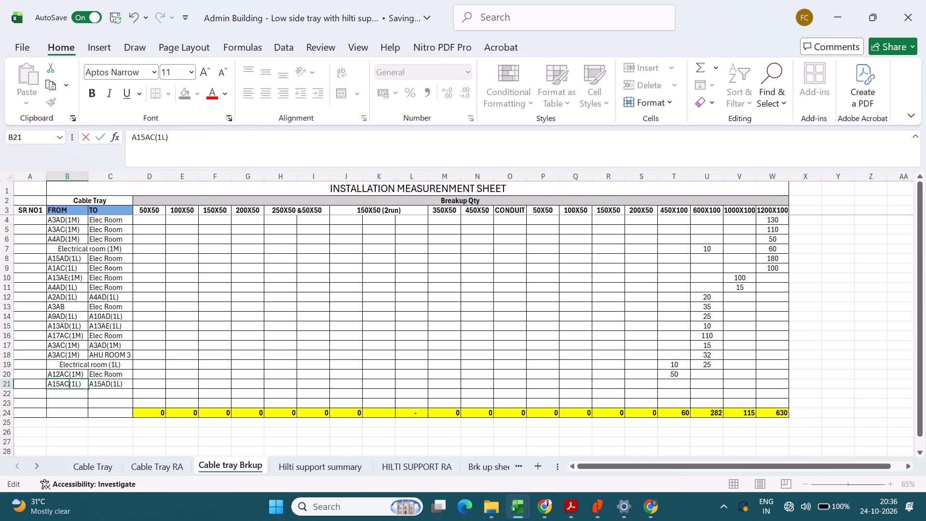
pyautogui.click(96, 410)
pyautogui.doubleClick(80, 383)
pyautogui.click(76, 383)
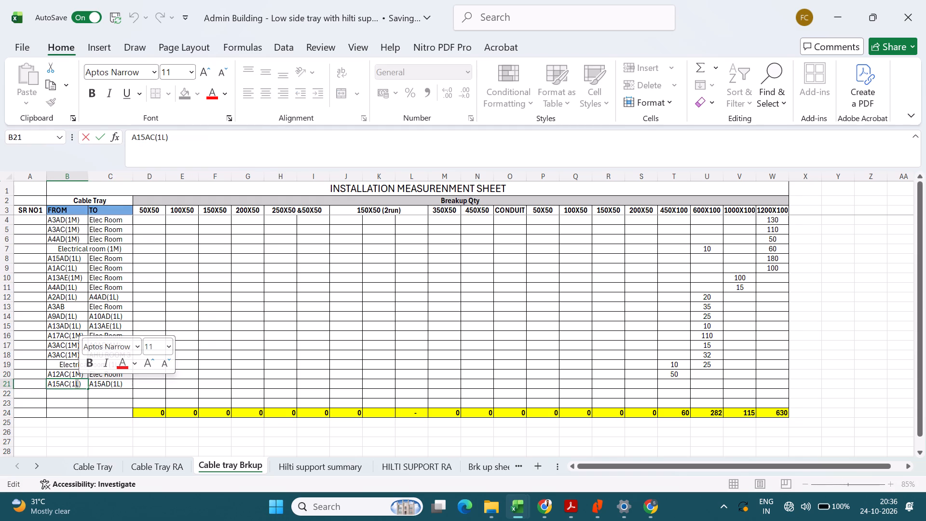
pyautogui.press('m')
pyautogui.click(94, 399)
pyautogui.doubleClick(114, 381)
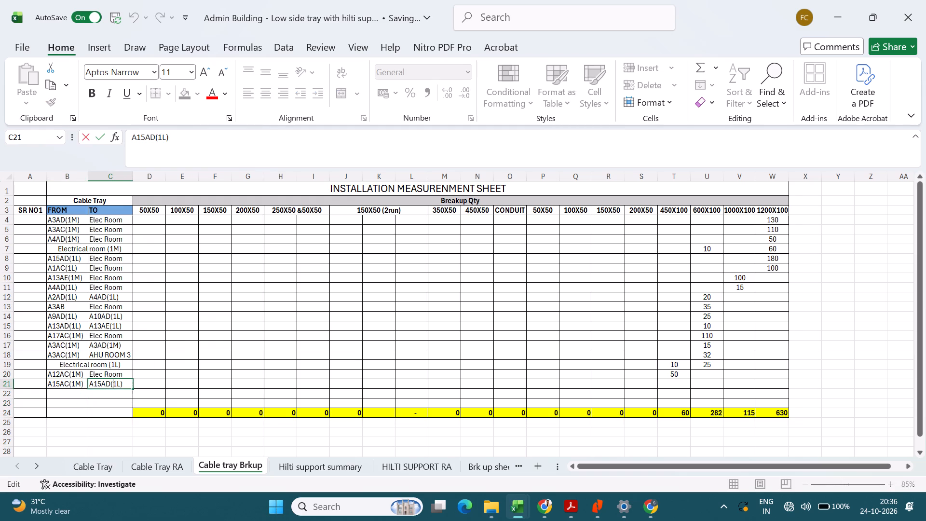
pyautogui.moveTo(116, 384); pyautogui.dragTo(121, 385)
pyautogui.press('m')
pyautogui.click(157, 375)
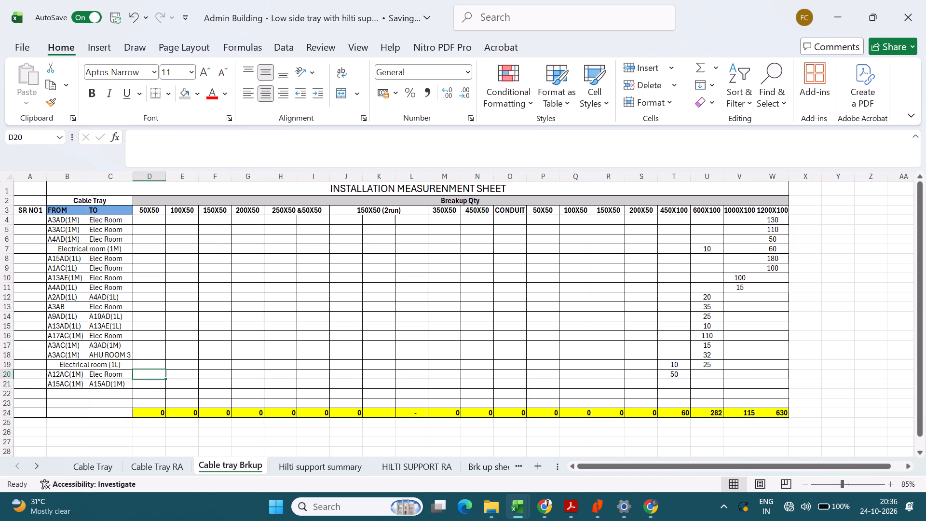
# Enter 10 under 450X100 for the A15AC(1M) to A15AD(1M) run in row 21.
pyautogui.click(679, 381)
pyautogui.write('10')
pyautogui.press('Return')
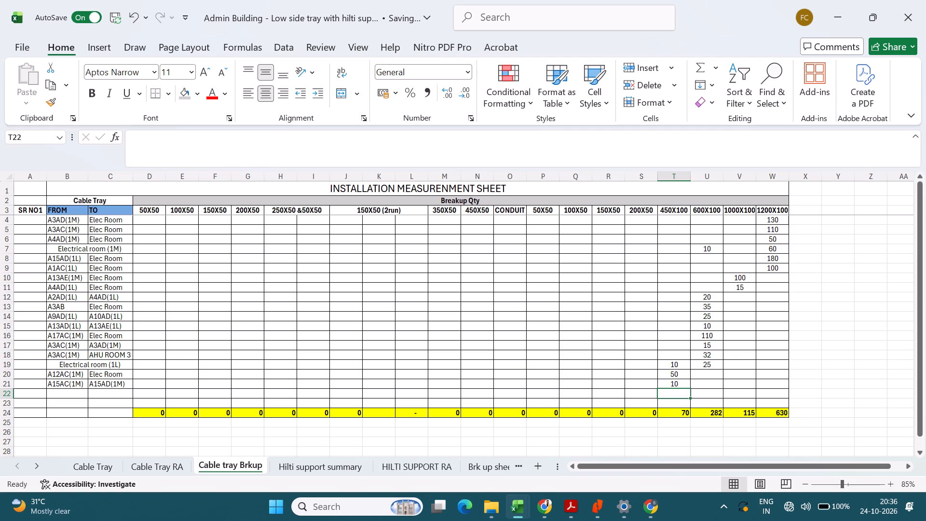
# Set the 450X100 quantity of the A12AC(1M) to Elec Room run in row 20 to 55.
pyautogui.press('Up')
pyautogui.press('Up')
pyautogui.write('55')
pyautogui.press('Return')
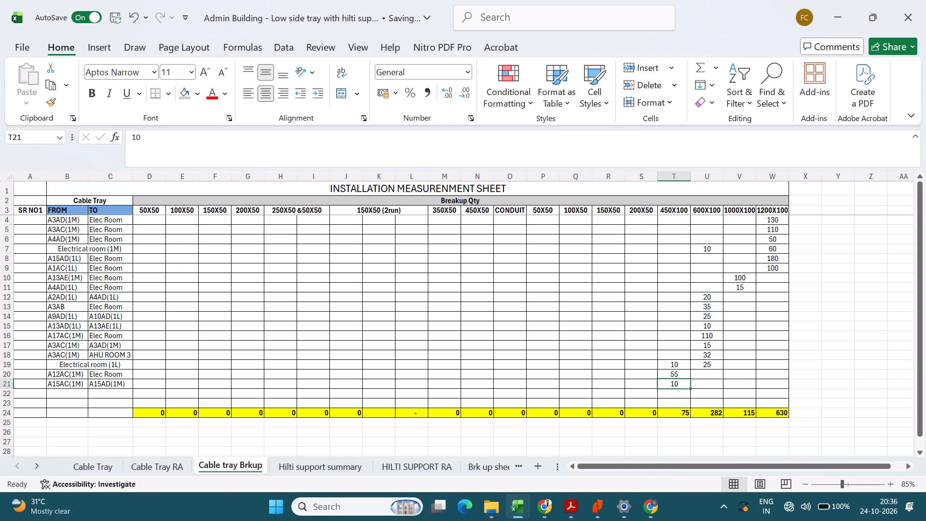
# Review the tray quantities in the Cable Tray sheet and select the 300 x 100mm Size item.
pyautogui.click(101, 468)
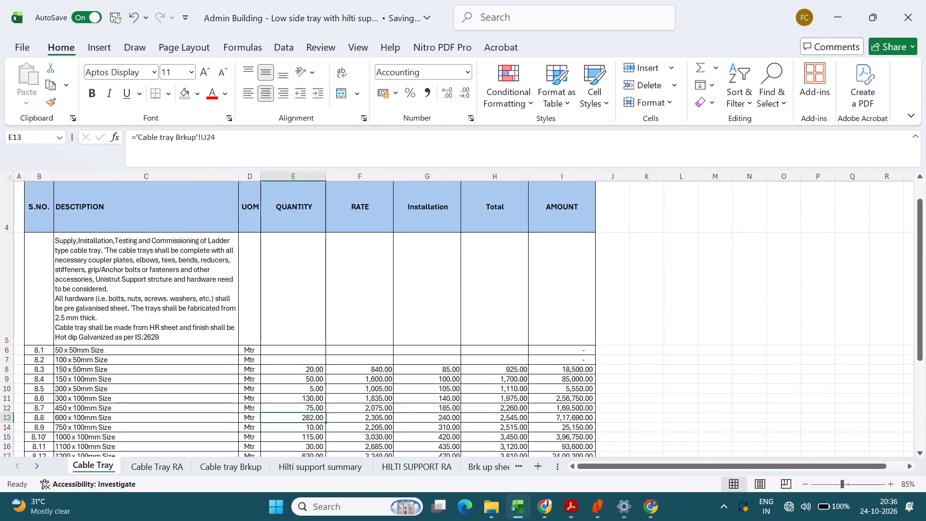
pyautogui.click(117, 401)
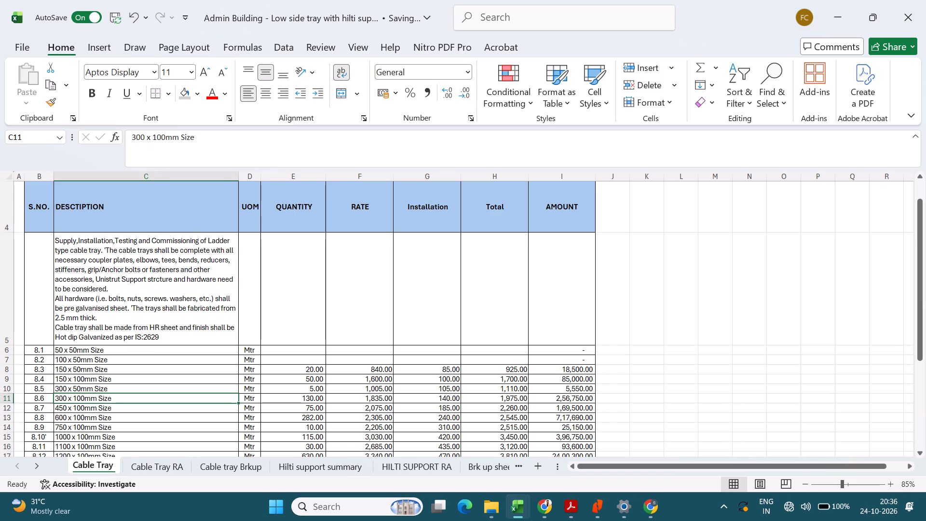
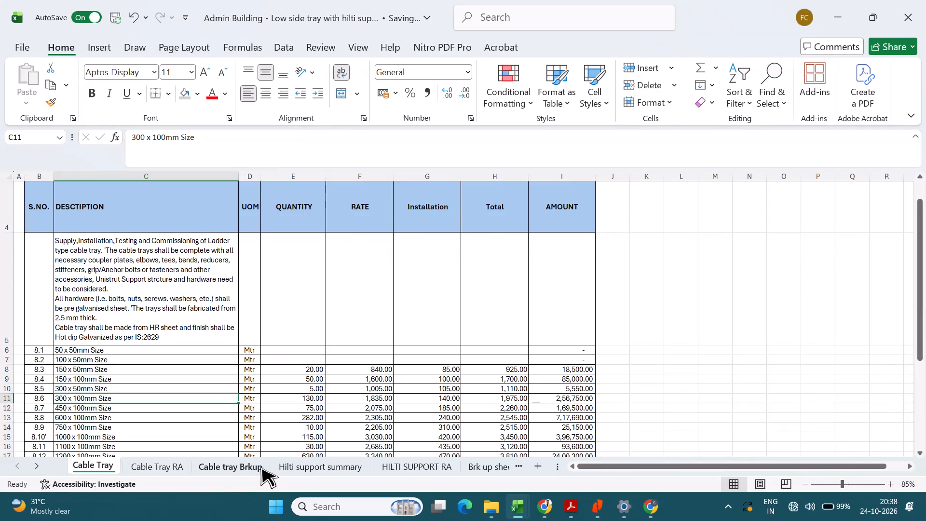
# In row 22 of Cable tray Brkup, add a run from A1AC(1M) to A2AD(1M).
pyautogui.click(254, 466)
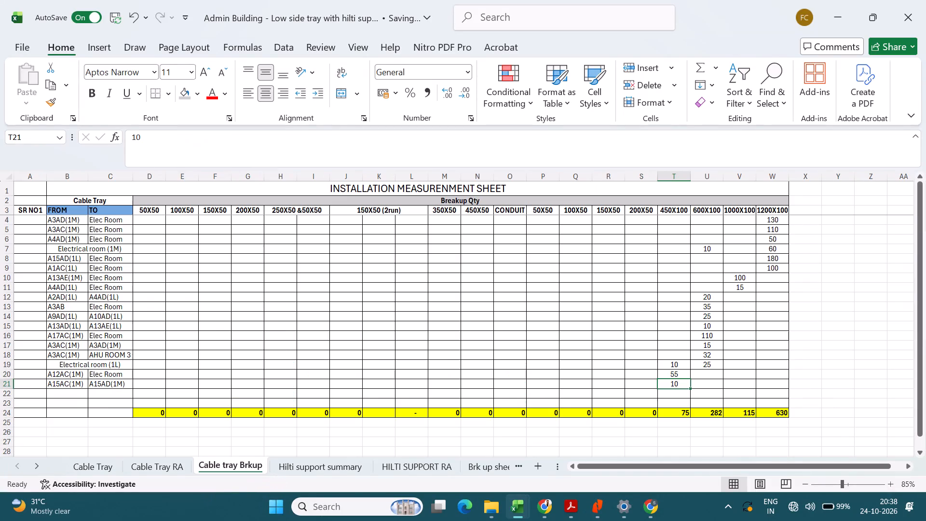
pyautogui.click(60, 394)
pyautogui.press('a')
pyautogui.press('1')
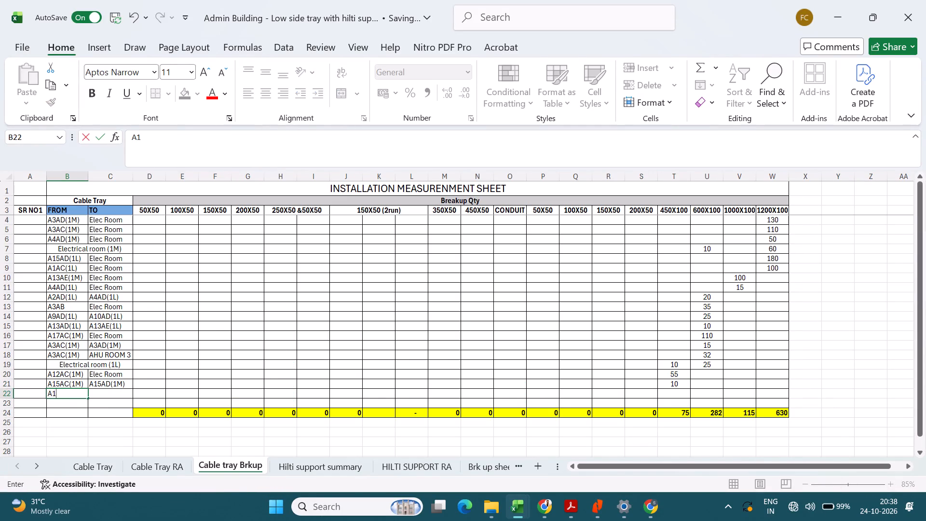
pyautogui.click(102, 398)
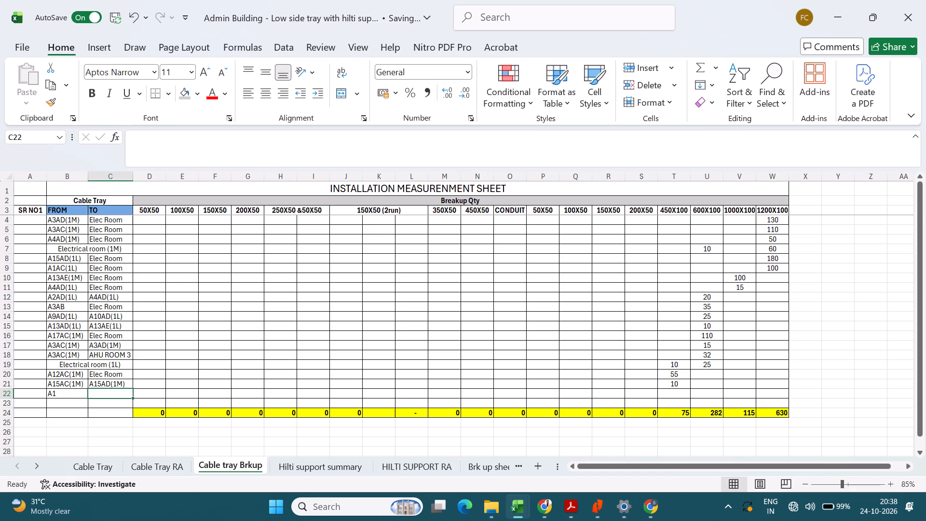
pyautogui.click(67, 393)
pyautogui.write('A1')
pyautogui.write('AC')
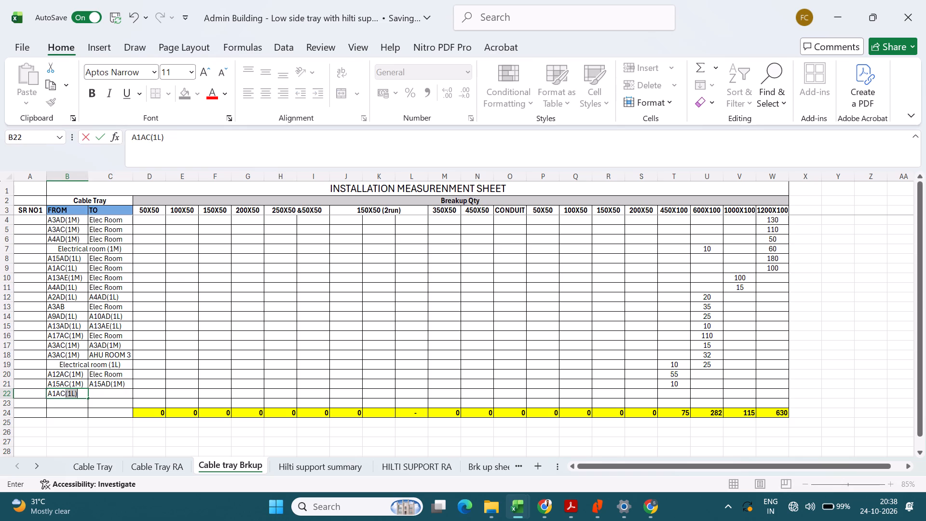
pyautogui.press('Tab')
pyautogui.doubleClick(73, 392)
pyautogui.press('Delete')
pyautogui.press('m')
pyautogui.click(110, 398)
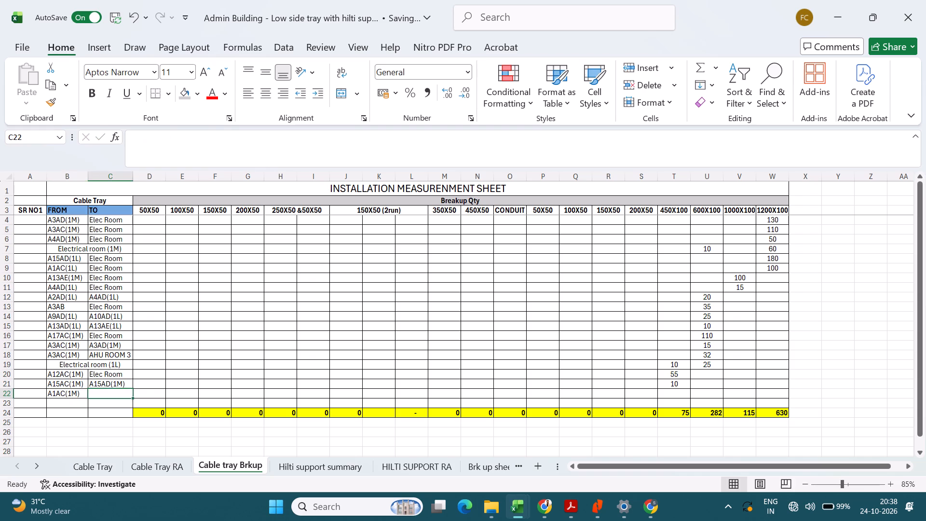
pyautogui.write('A2A')
pyautogui.press('d')
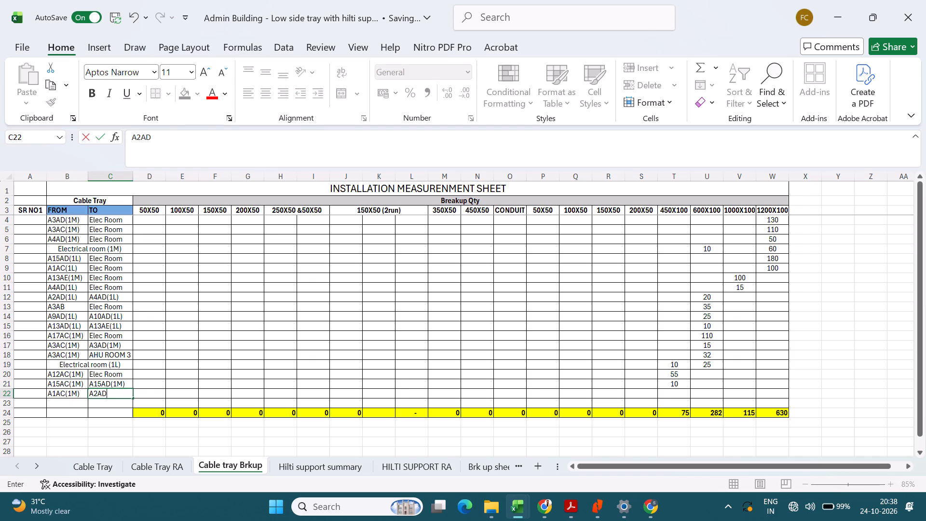
pyautogui.write('(1M)')
pyautogui.press('Return')
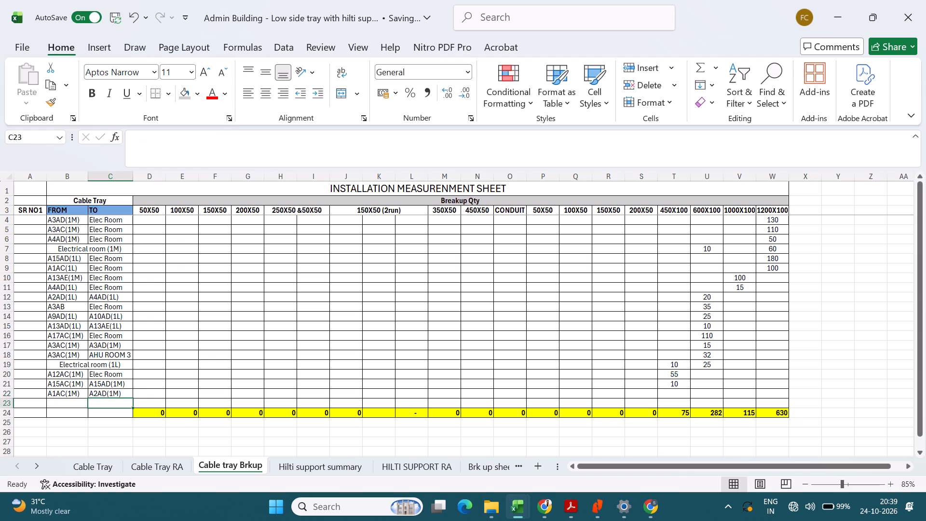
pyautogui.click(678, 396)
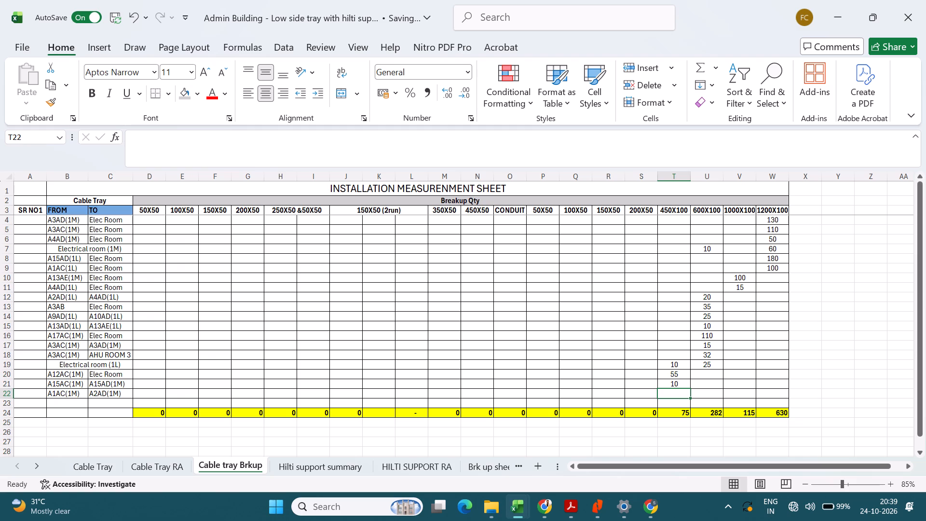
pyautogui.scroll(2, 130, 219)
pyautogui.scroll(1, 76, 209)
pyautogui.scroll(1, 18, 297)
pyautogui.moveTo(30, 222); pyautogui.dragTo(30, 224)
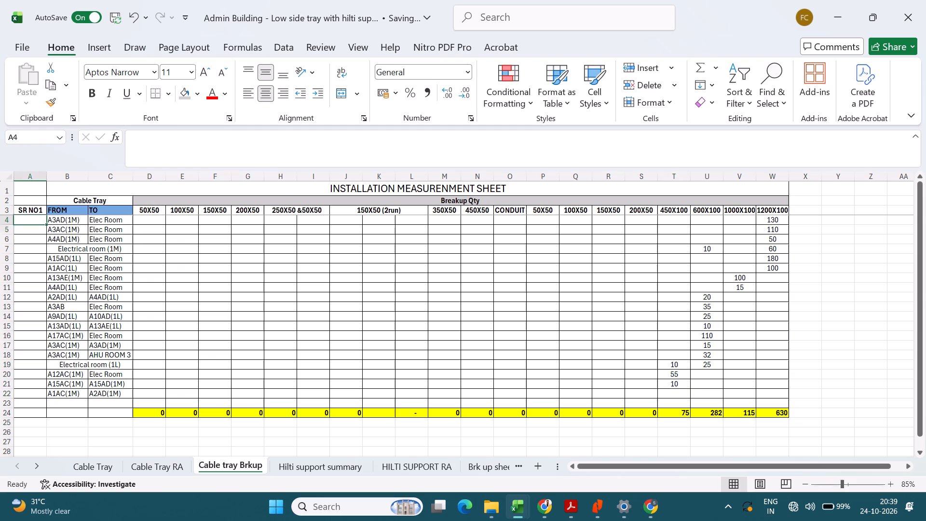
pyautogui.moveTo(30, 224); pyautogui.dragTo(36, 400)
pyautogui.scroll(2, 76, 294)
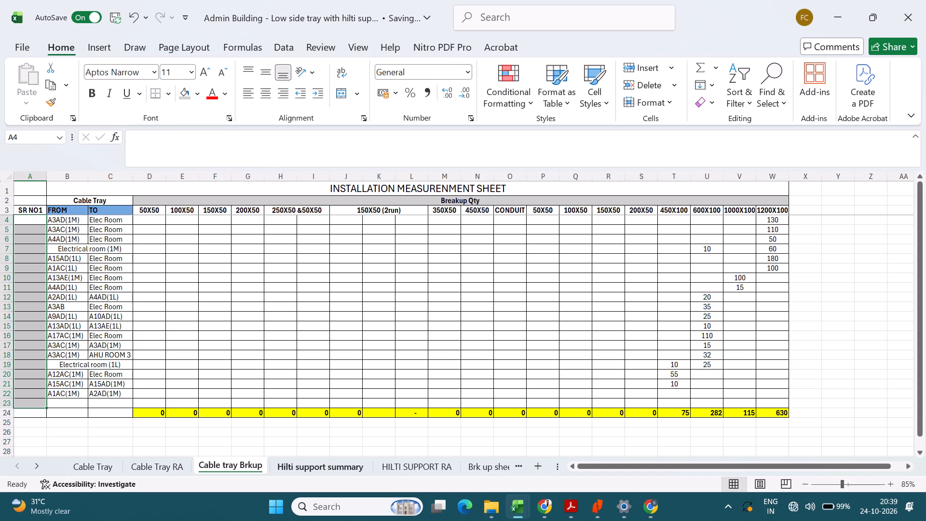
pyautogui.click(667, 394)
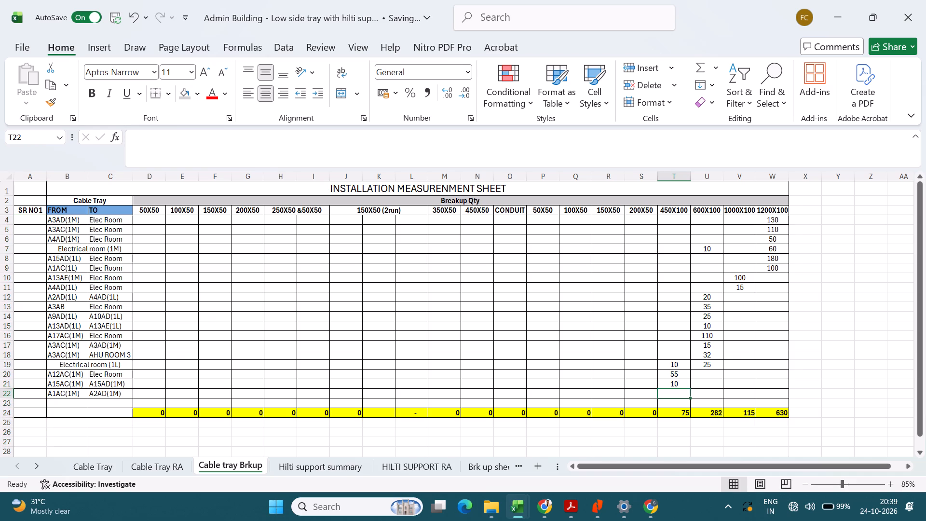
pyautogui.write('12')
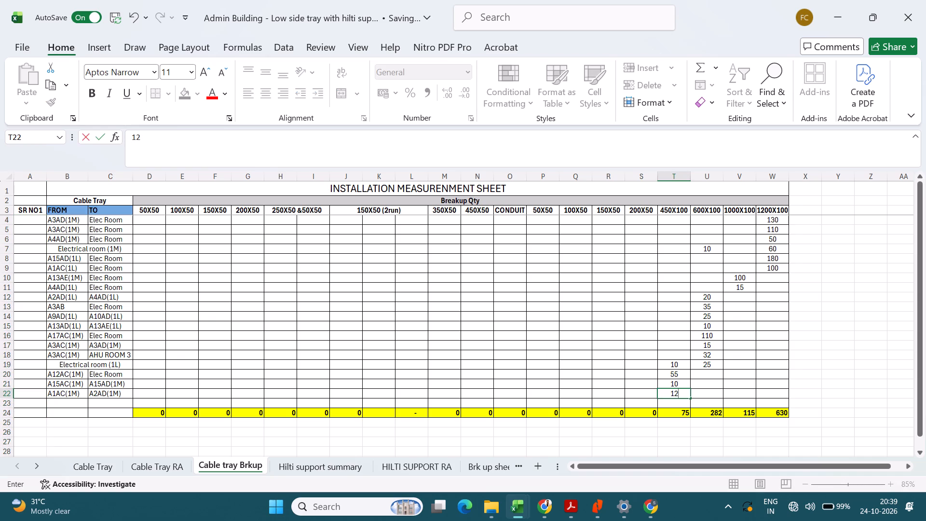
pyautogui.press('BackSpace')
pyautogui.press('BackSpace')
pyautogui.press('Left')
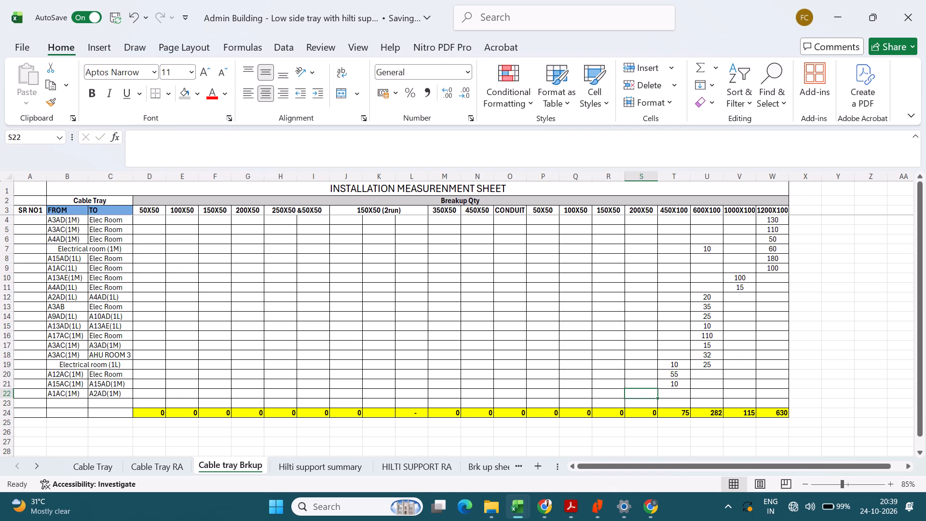
# Change the size heading in column S, just before 450X100, to 300X100.
pyautogui.doubleClick(644, 210)
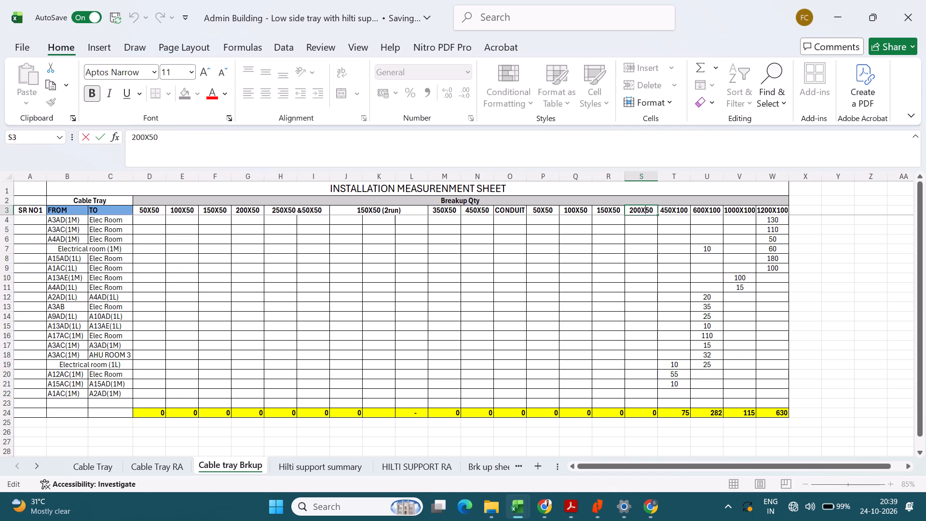
pyautogui.click(631, 210)
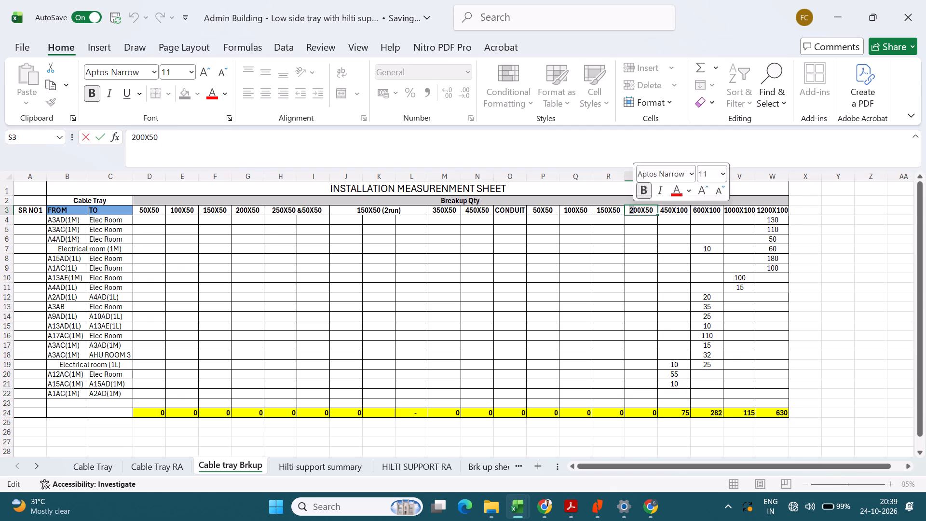
pyautogui.press('3')
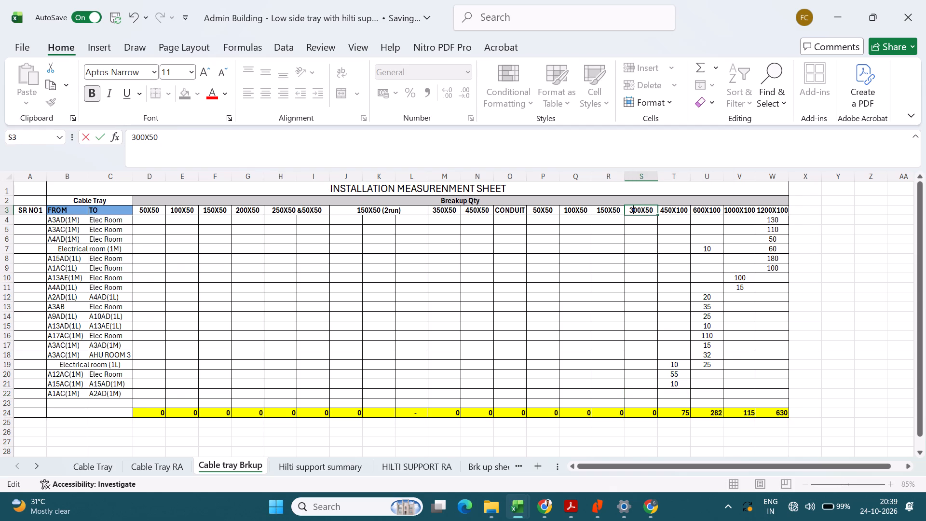
pyautogui.moveTo(654, 209); pyautogui.dragTo(643, 209)
pyautogui.write('100')
pyautogui.press('Return')
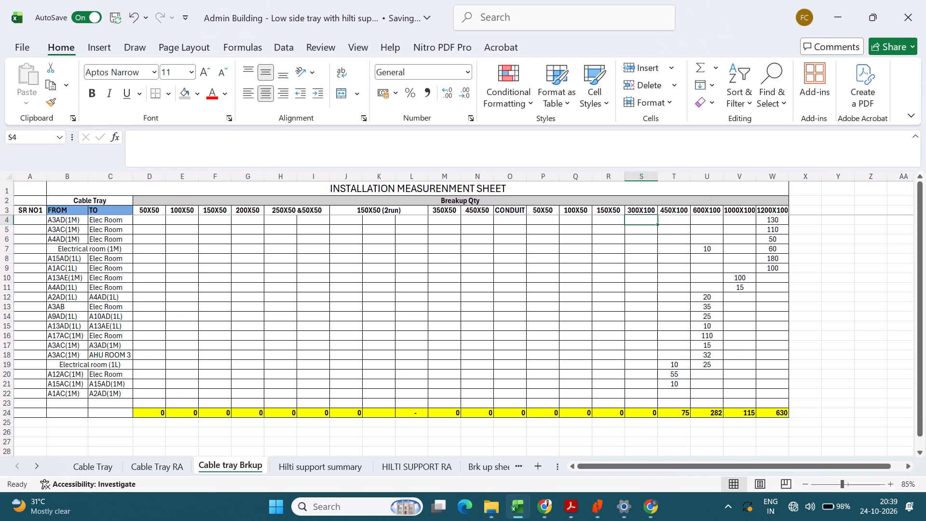
# Enter 15 under 300X100 for the A1AC(1M) to A2AD(1M) run in row 22.
pyautogui.click(648, 391)
pyautogui.write('15')
pyautogui.press('Return')
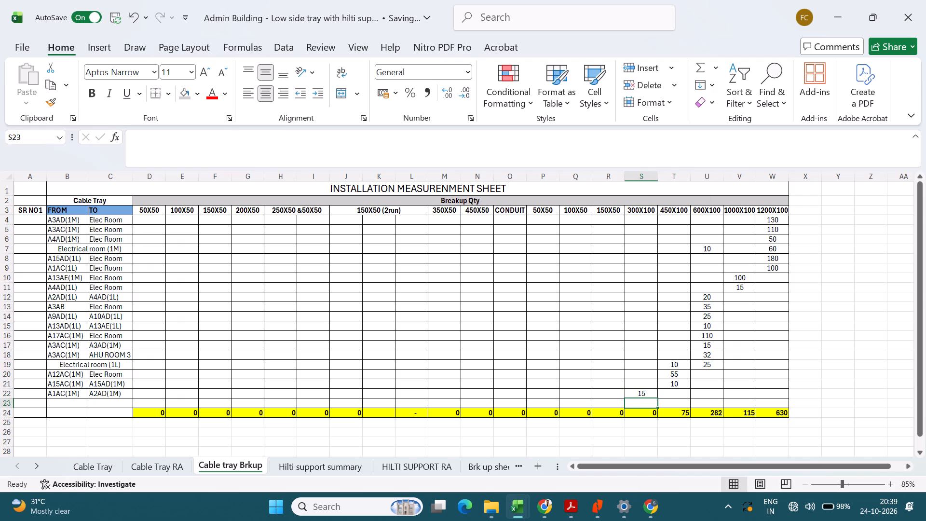
# Copy the 450X100 total formula in row 24 to the 300X100 total cell.
pyautogui.click(671, 415)
pyautogui.hotkey('ctrl', 'c')
pyautogui.click(634, 408)
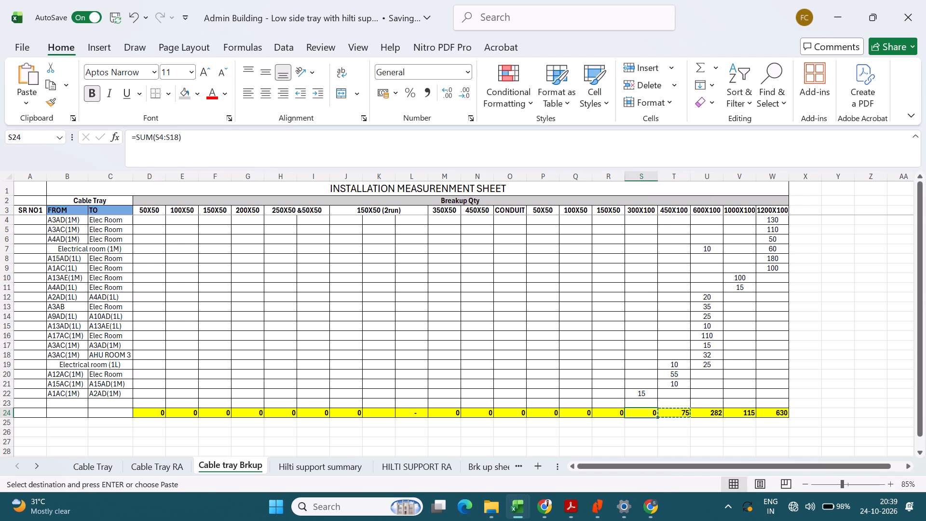
pyautogui.hotkey('ctrl', 'v')
# In row 23, add a run from A1AD(1M) to A2AE(1M).
pyautogui.click(57, 402)
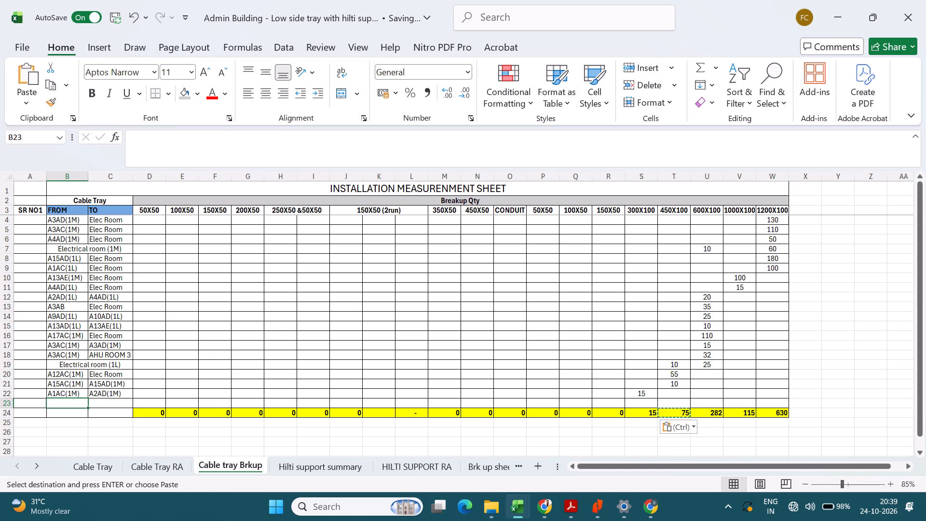
pyautogui.write('A1AD')
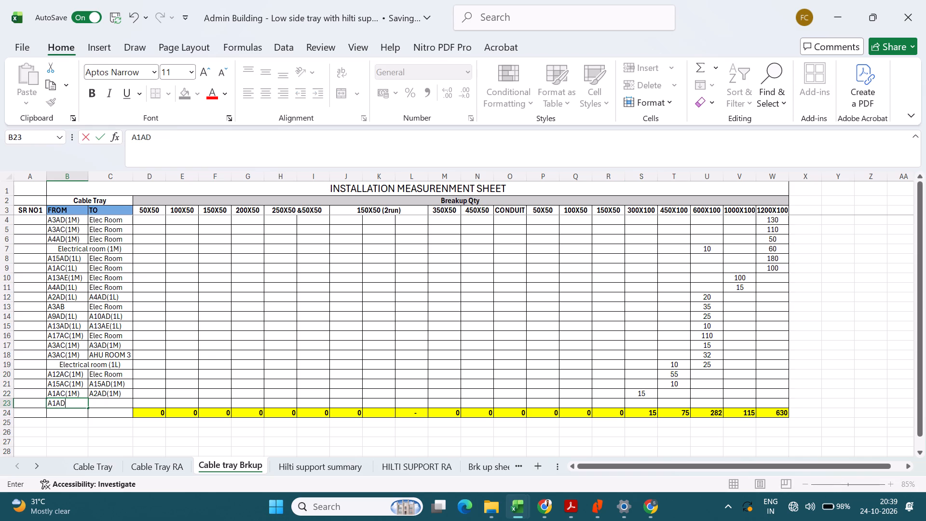
pyautogui.click(103, 403)
pyautogui.press('a')
pyautogui.write('2A')
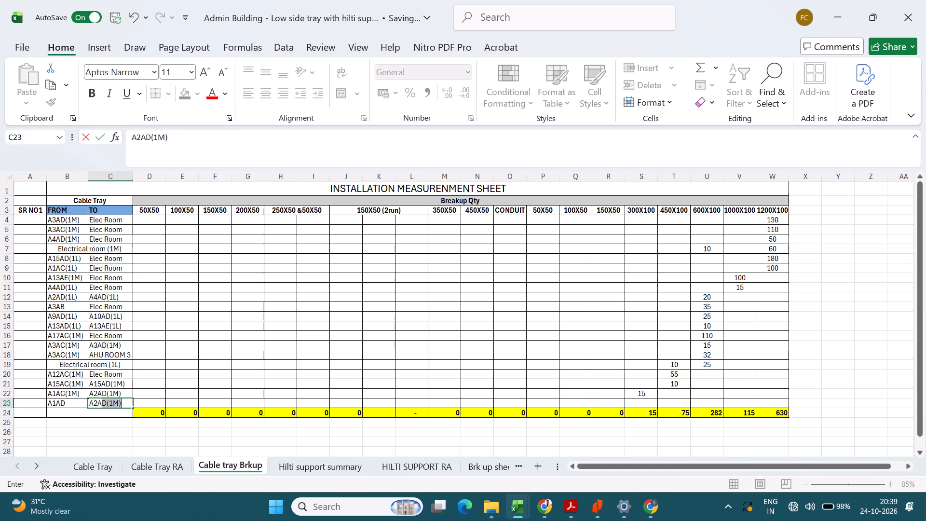
pyautogui.press('e')
pyautogui.doubleClick(76, 404)
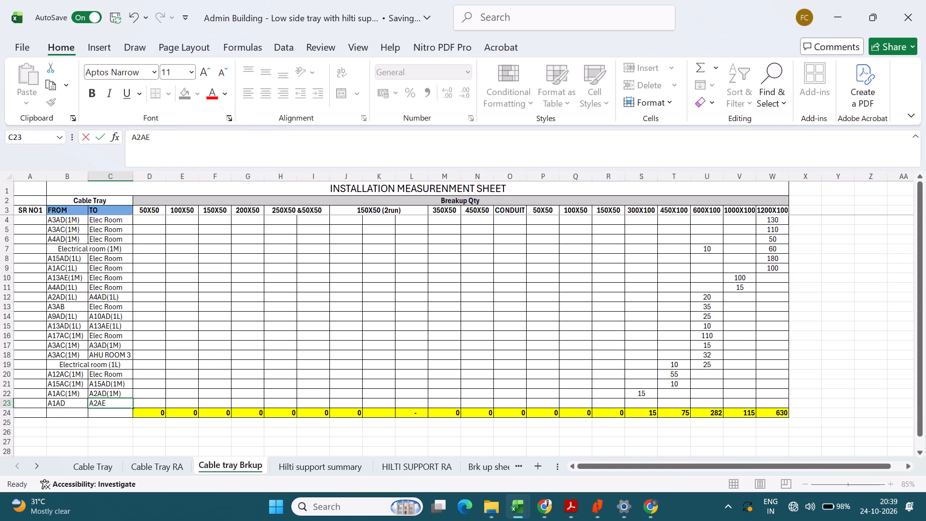
pyautogui.write('(1M)')
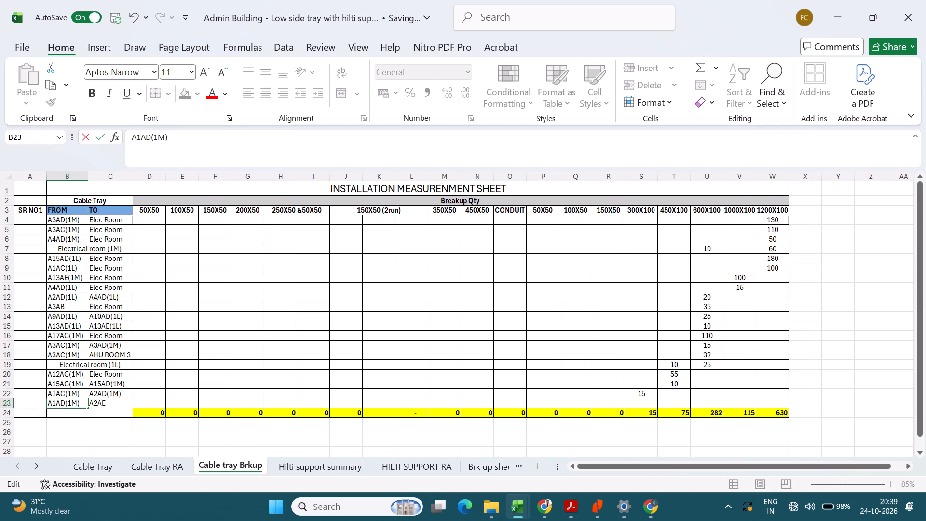
pyautogui.doubleClick(117, 404)
pyautogui.write('(1M)')
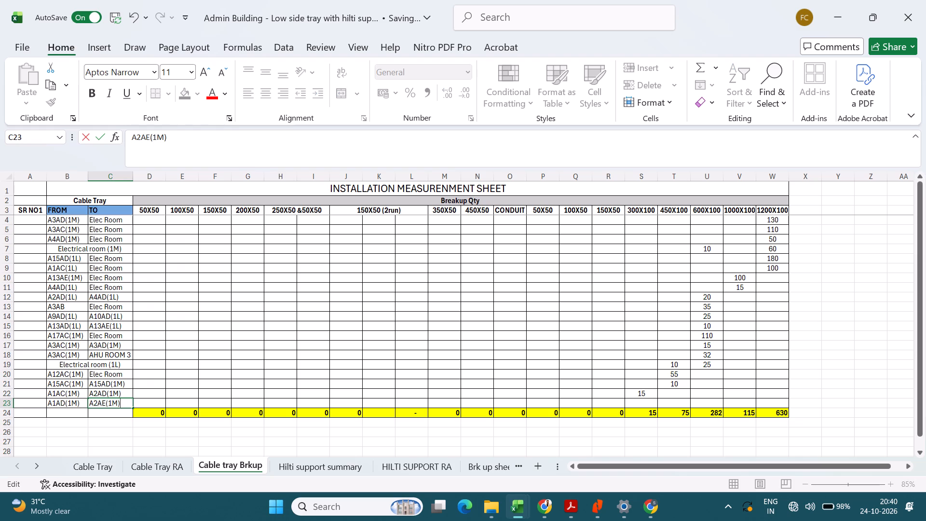
pyautogui.press('Tab')
# Enter 15 under 300X100 for the A1AD(1M) to A2AE(1M) run in row 23.
pyautogui.press('Tab')
pyautogui.press('Tab')
pyautogui.press('Tab')
pyautogui.press('Tab')
pyautogui.press('Tab')
pyautogui.press('Tab')
pyautogui.press('Tab')
pyautogui.press('Tab')
pyautogui.press('Tab')
pyautogui.press('Tab')
pyautogui.press('Tab')
pyautogui.press('Tab')
pyautogui.press('Tab')
pyautogui.press('Tab')
pyautogui.press('Tab')
pyautogui.press('Tab')
pyautogui.press('Tab')
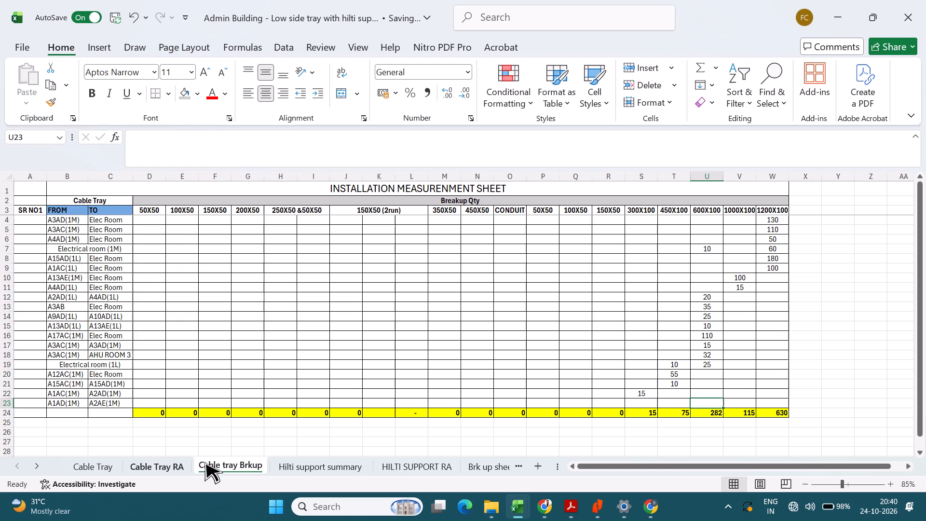
pyautogui.click(639, 403)
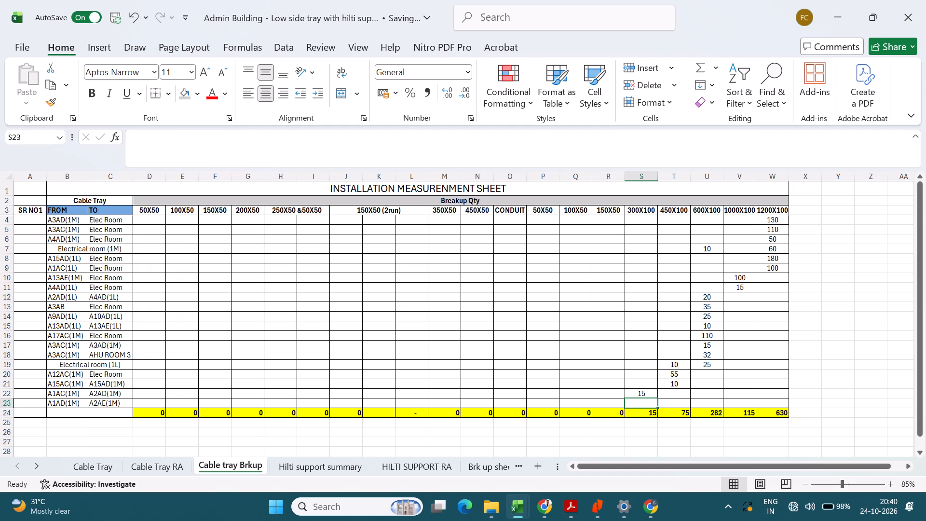
pyautogui.press('1')
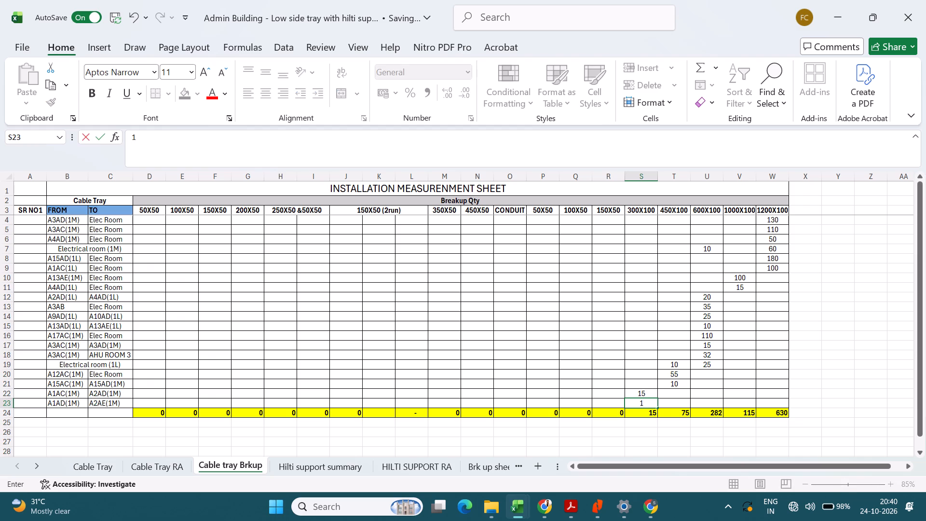
pyautogui.press('Up')
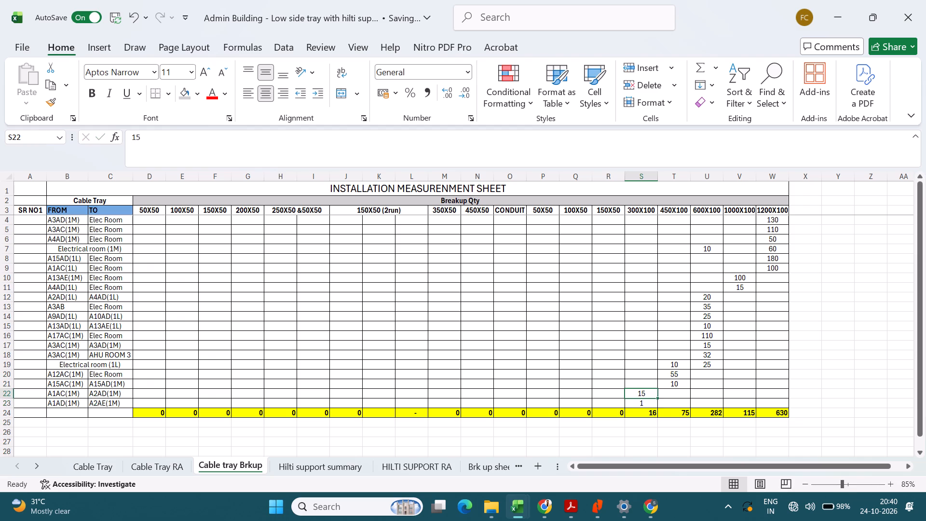
pyautogui.press('Down')
pyautogui.write('15')
pyautogui.press('Return')
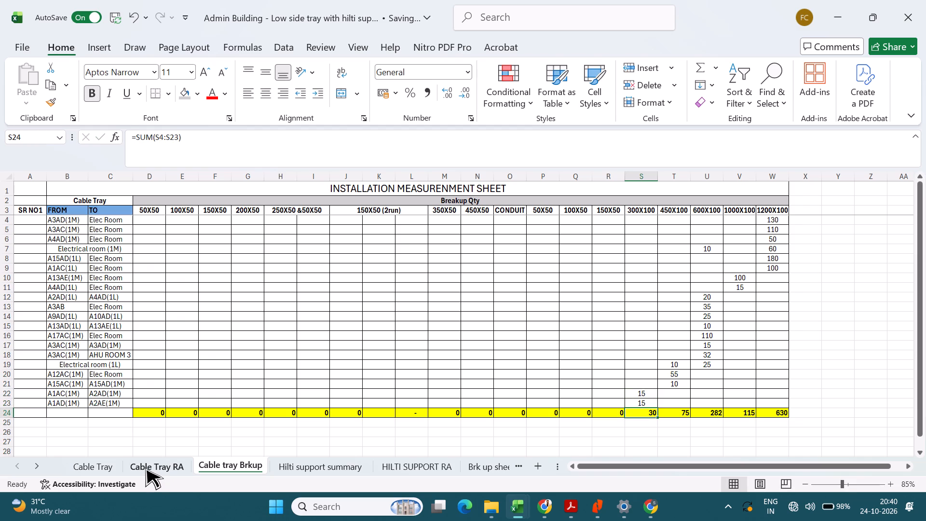
# Check the 300 x 100mm Size quantity in the Cable Tray sheet, returning to Cable tray Brkup.
pyautogui.click(94, 466)
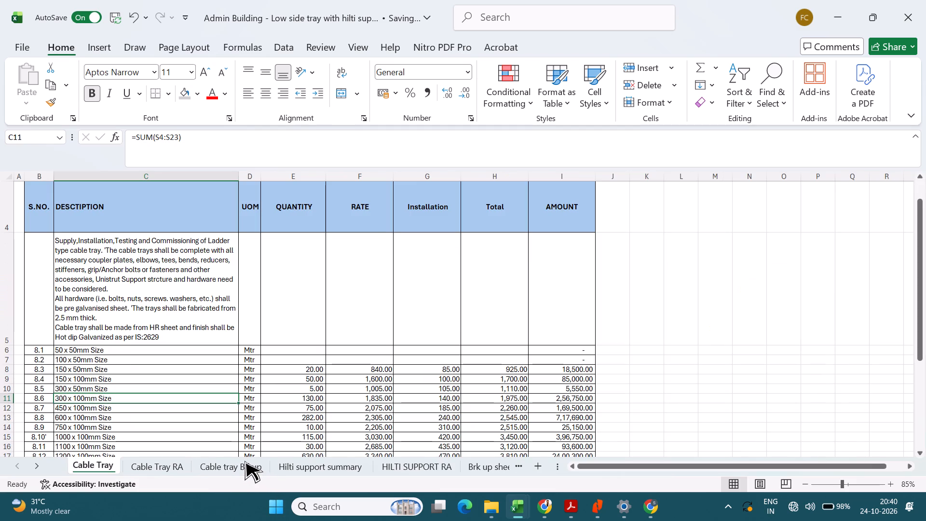
pyautogui.click(245, 461)
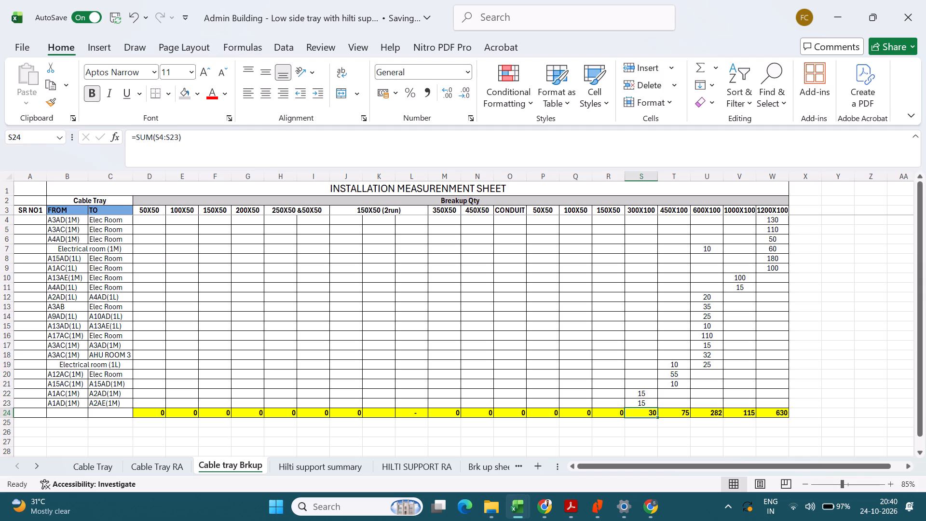
# Insert a blank row above the SR NO1, FROM and TO header row in Cable tray Brkup.
pyautogui.scroll(1, 61, 286)
pyautogui.click(2, 212)
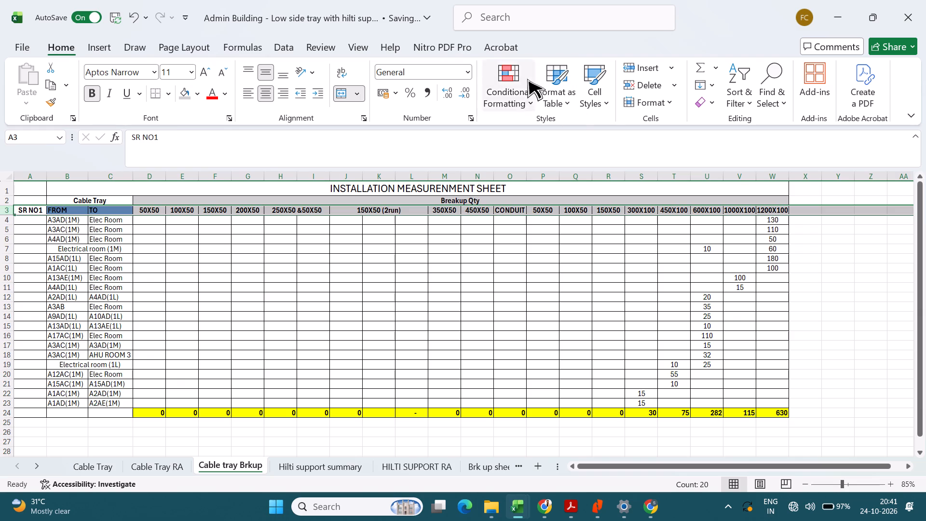
pyautogui.click(642, 68)
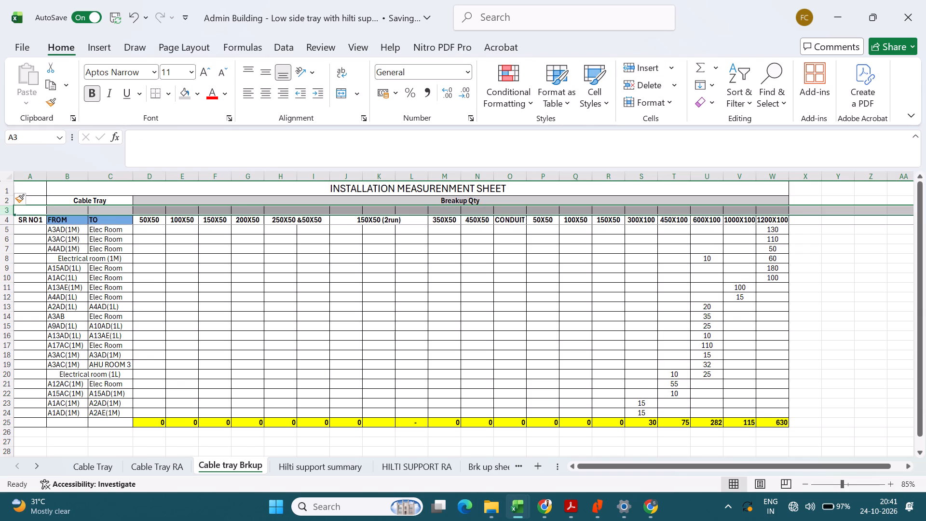
pyautogui.click(185, 286)
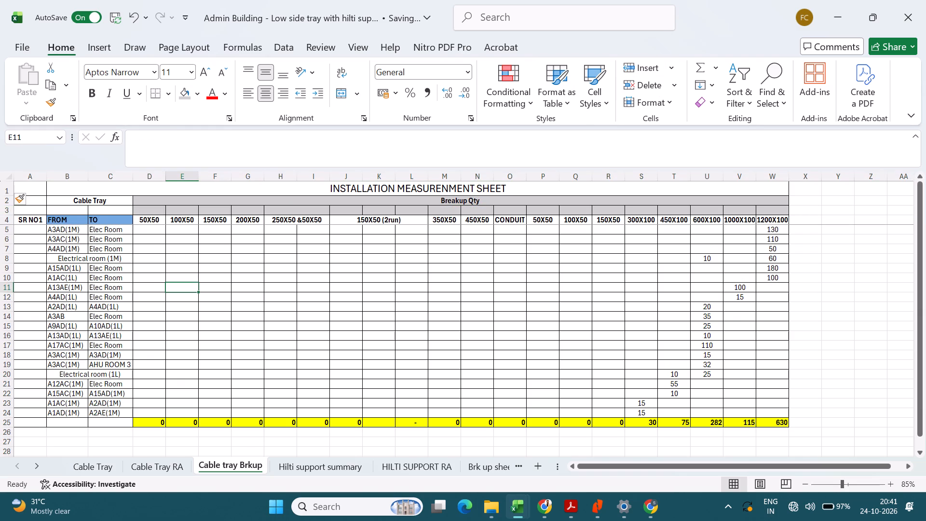
# Merge and centre the new row 3 cells from D3 to W3 beneath the Breakup Qty heading.
pyautogui.moveTo(74, 211); pyautogui.dragTo(95, 212)
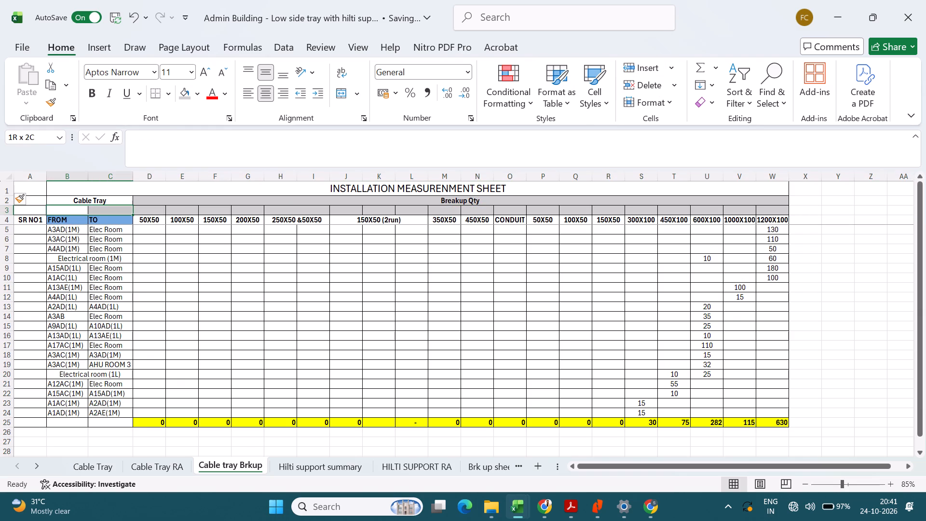
pyautogui.moveTo(95, 212); pyautogui.dragTo(127, 211)
pyautogui.moveTo(155, 208); pyautogui.dragTo(765, 205)
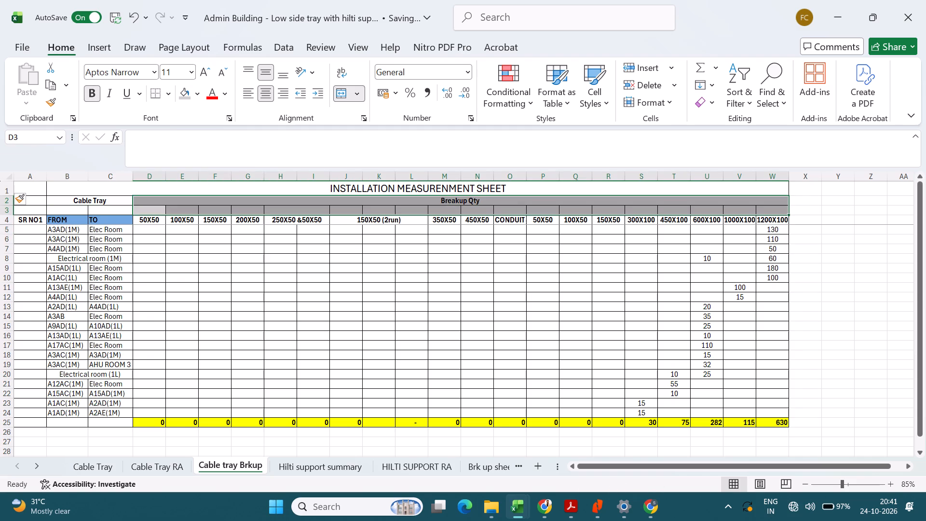
pyautogui.moveTo(770, 208); pyautogui.dragTo(141, 209)
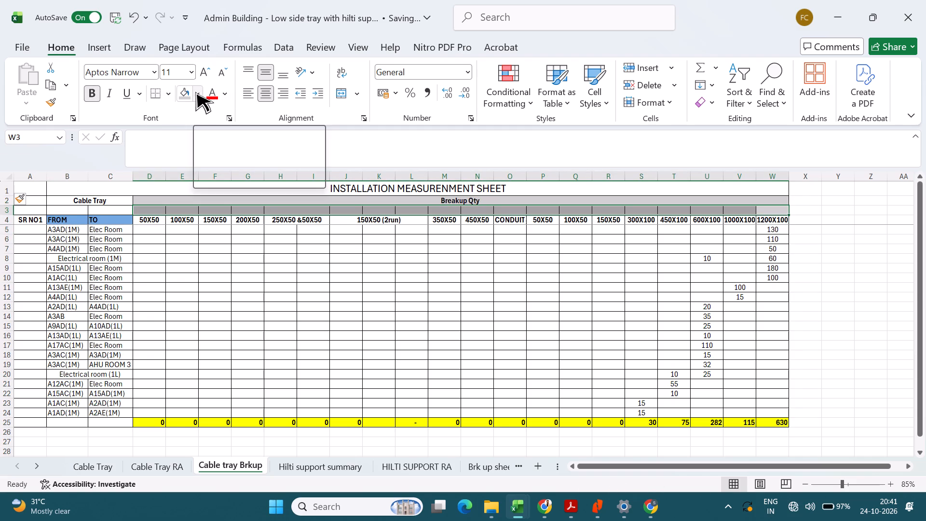
pyautogui.click(342, 96)
pyautogui.click(323, 225)
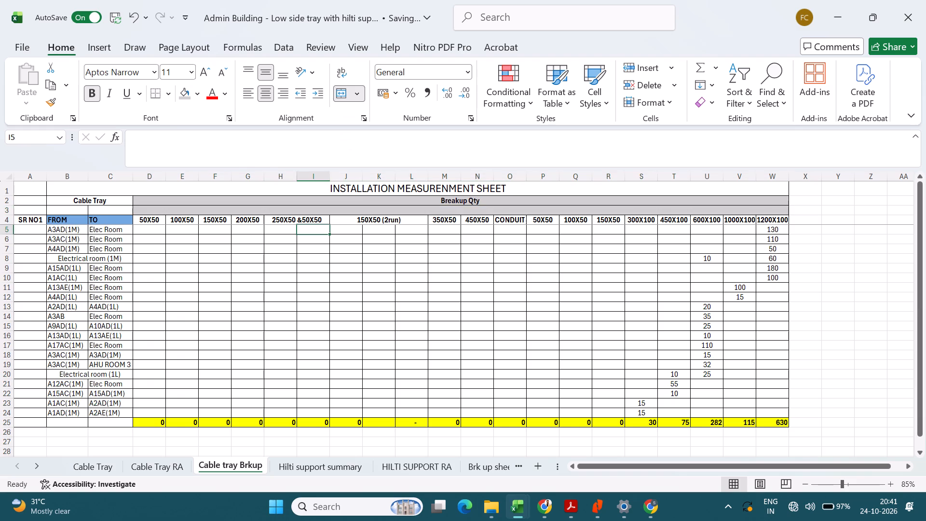
# Enter the floor label M-FIRST FLR in cell B3, above the FROM header.
pyautogui.click(81, 210)
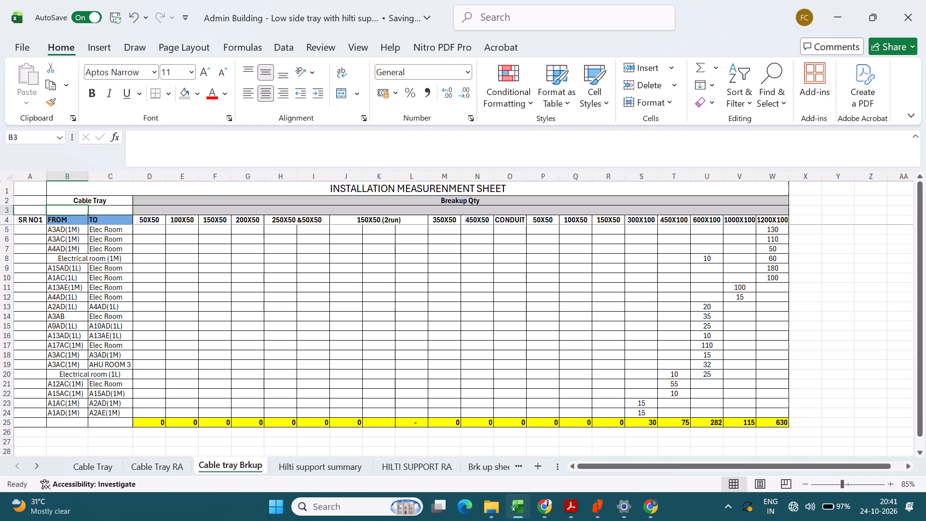
pyautogui.moveTo(81, 210); pyautogui.dragTo(94, 213)
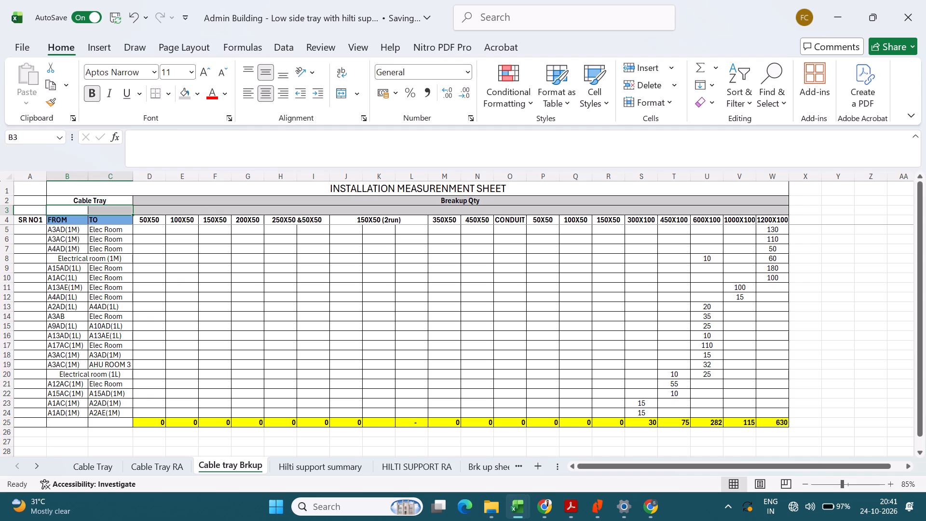
pyautogui.click(77, 210)
pyautogui.doubleClick(77, 210)
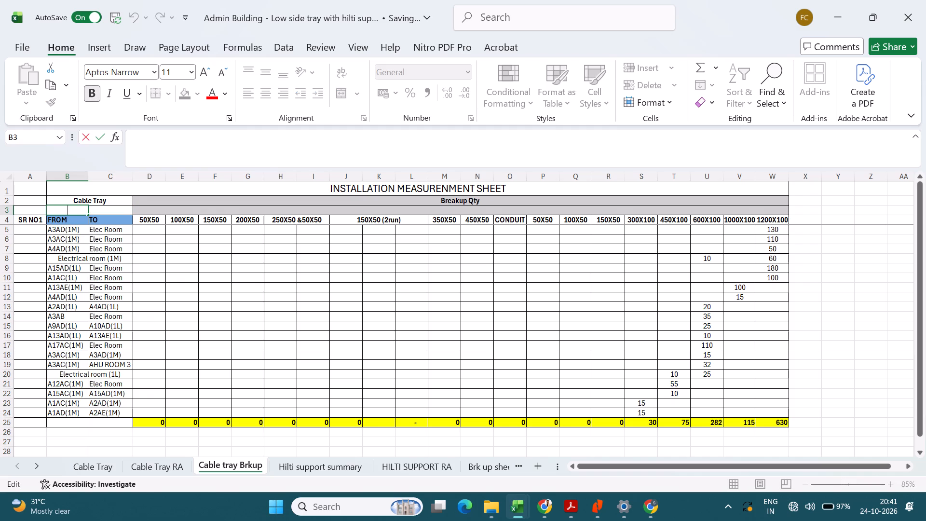
pyautogui.press('m')
pyautogui.press('-')
pyautogui.write('FIRST')
pyautogui.press('space')
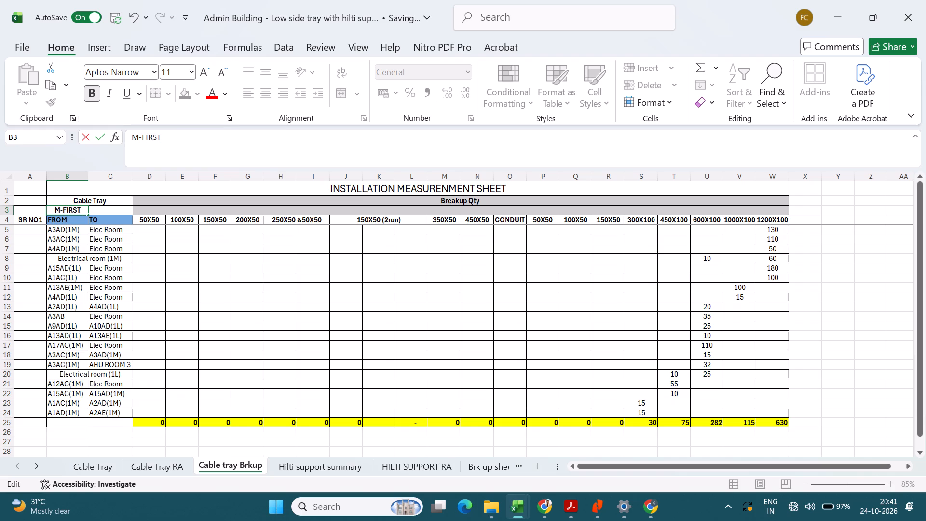
pyautogui.write('FLR')
pyautogui.click(115, 270)
# Enter the floor label L-GRD FLR in cell C3, above the TO header.
pyautogui.click(114, 206)
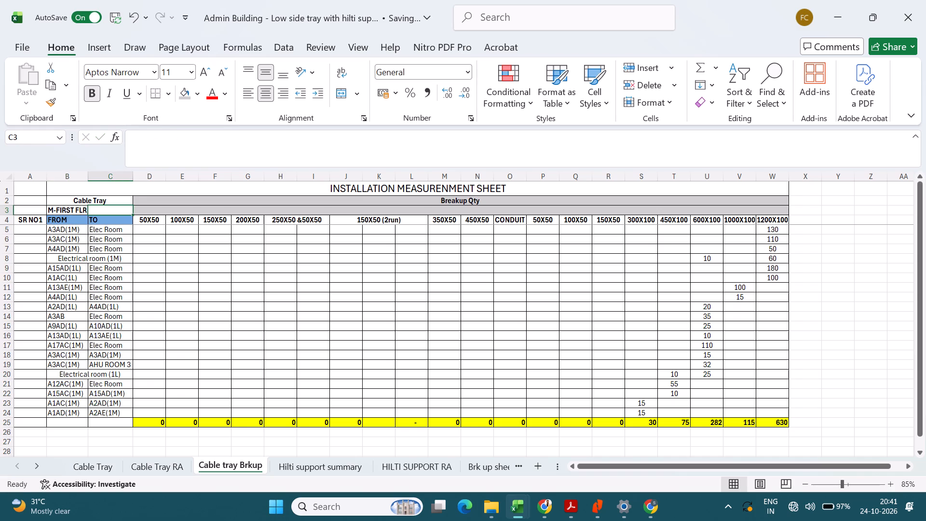
pyautogui.write('L-')
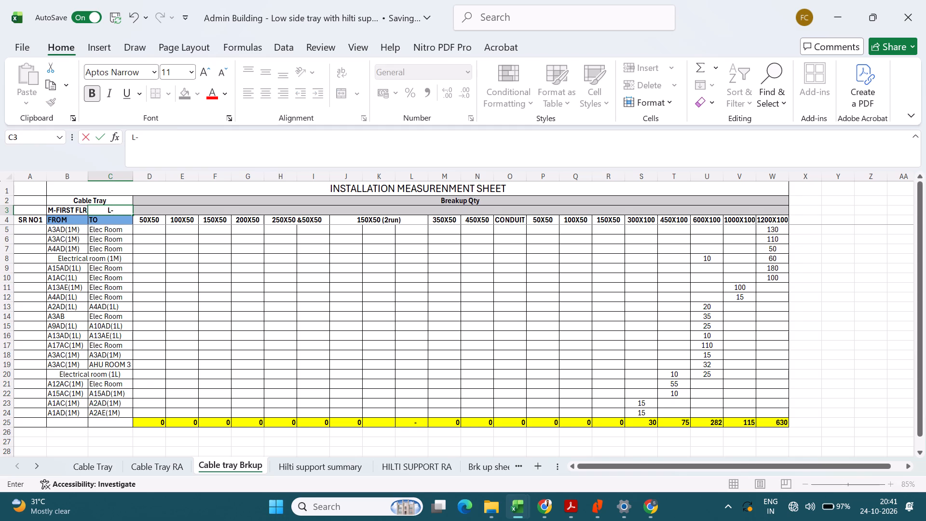
pyautogui.write('GR')
pyautogui.write('D FLR')
pyautogui.click(147, 260)
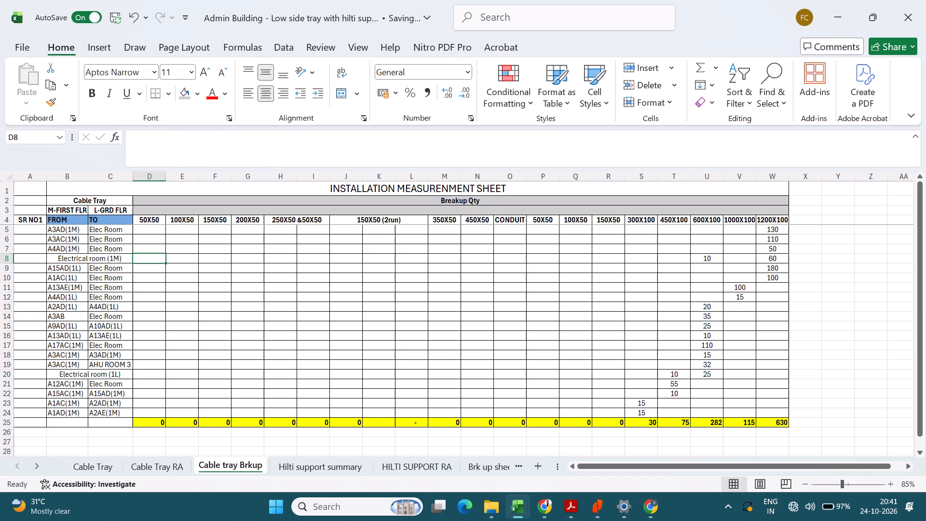
# Insert a row above the yellow totals row and enter A10AD(1M) in its FROM cell, B25.
pyautogui.click(650, 410)
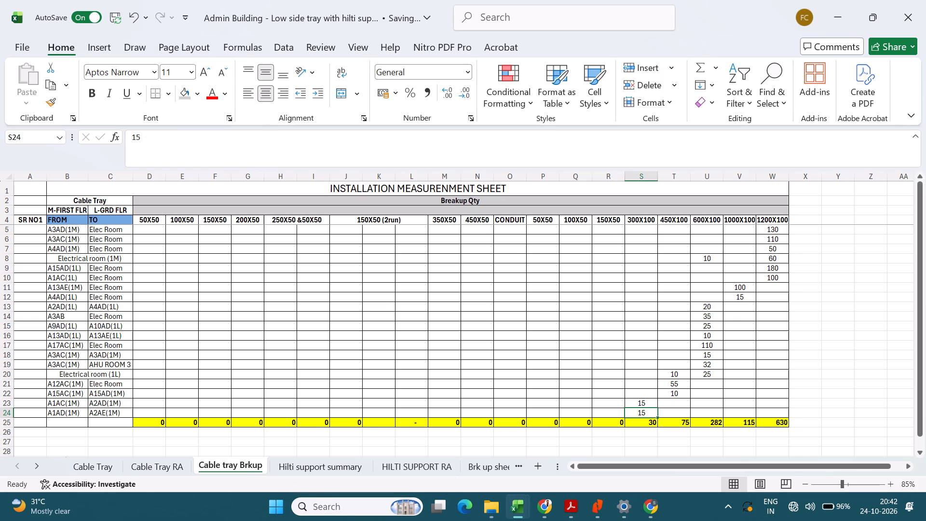
pyautogui.click(11, 422)
pyautogui.hotkey('ctrl', '+')
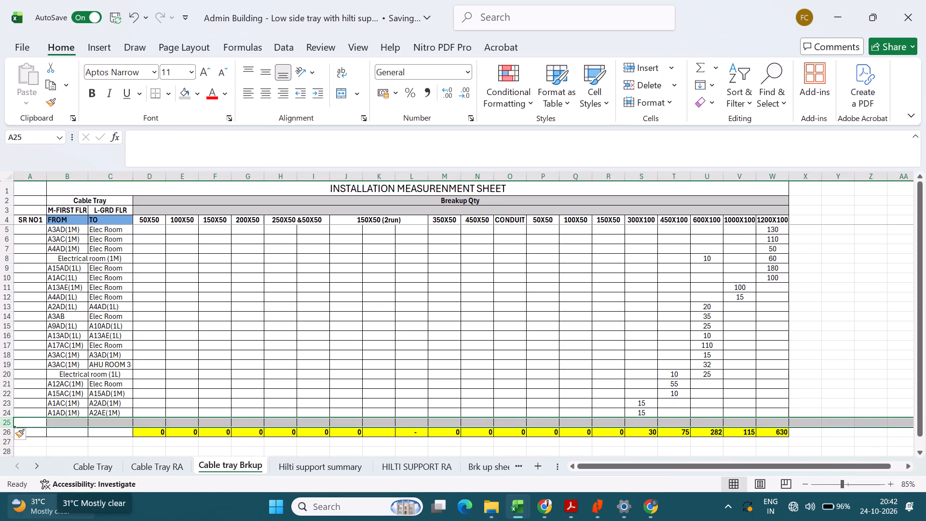
pyautogui.click(78, 422)
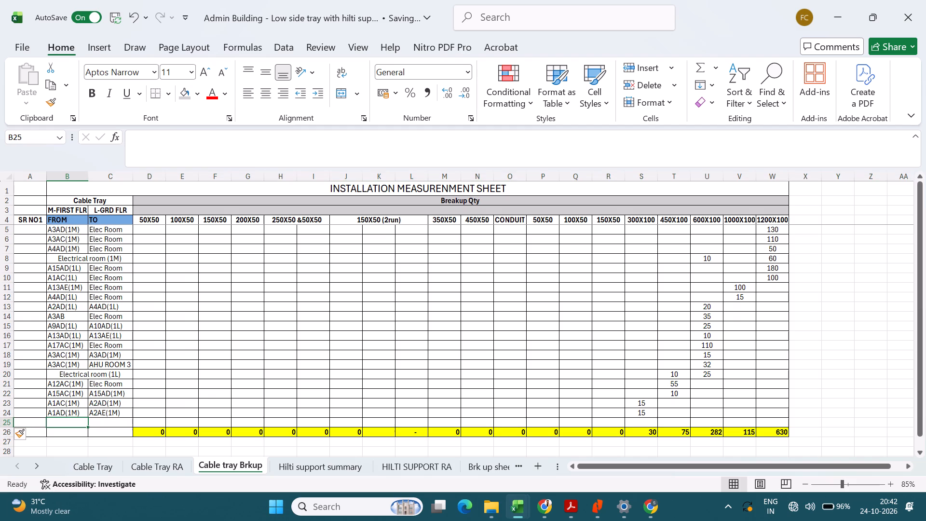
pyautogui.press('a')
pyautogui.press('1')
pyautogui.write('0AD(')
pyautogui.write('1M)')
pyautogui.press('Tab')
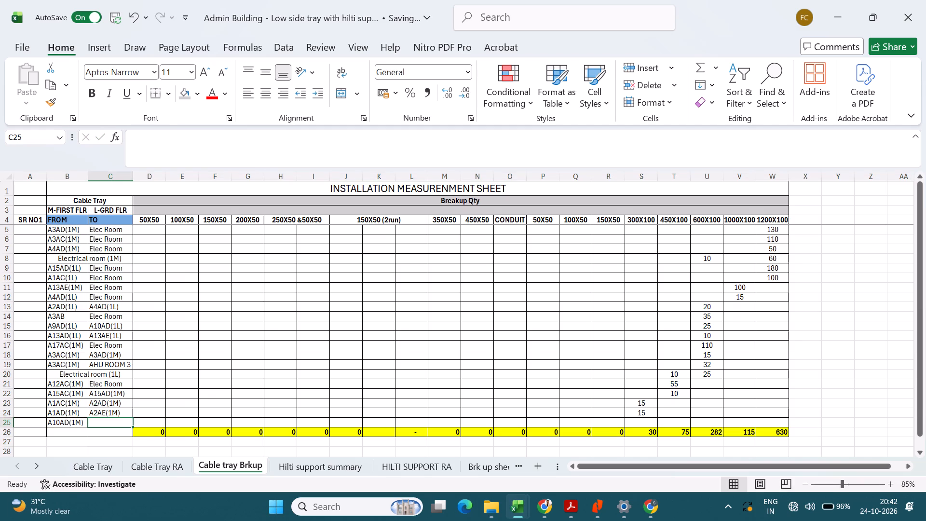
# Merge and centre the A10AD(1M) entry across the FROM and TO cells of row 25.
pyautogui.press('Left')
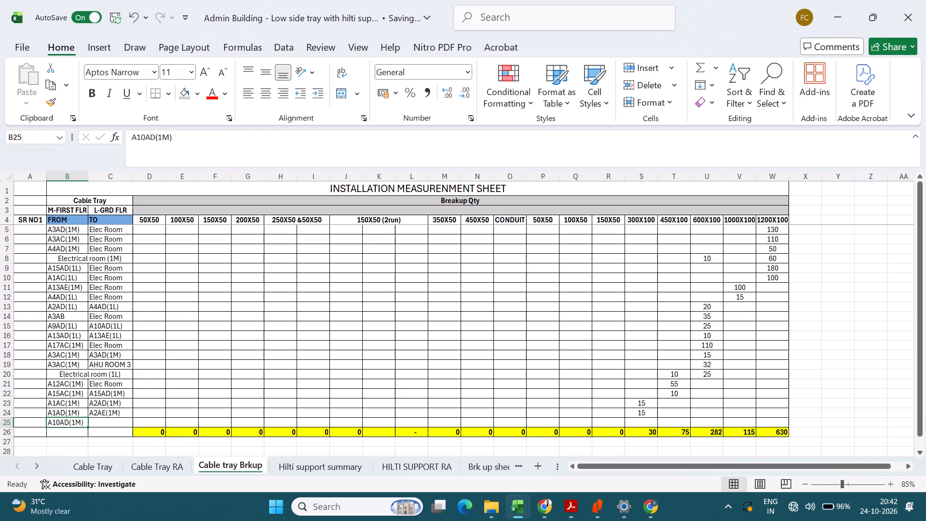
pyautogui.hotkey('shift', 'Right')
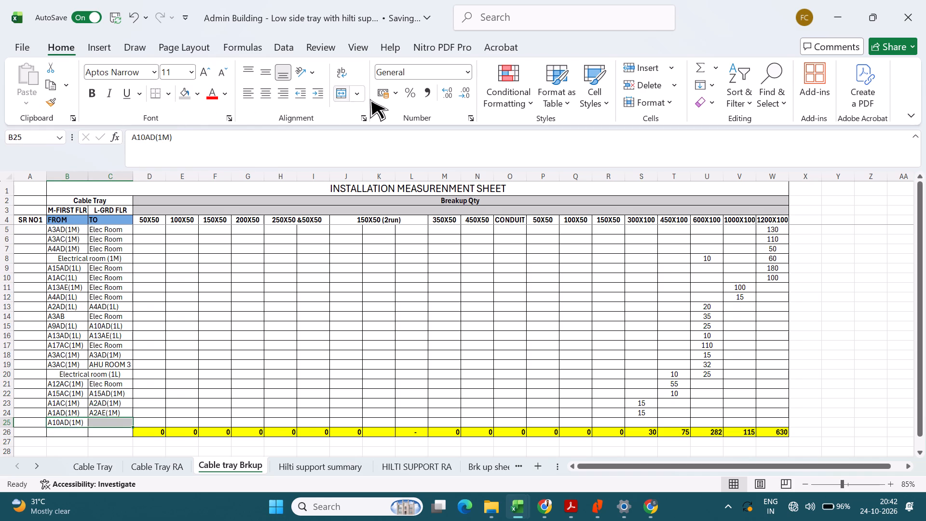
pyautogui.click(345, 89)
pyautogui.click(356, 300)
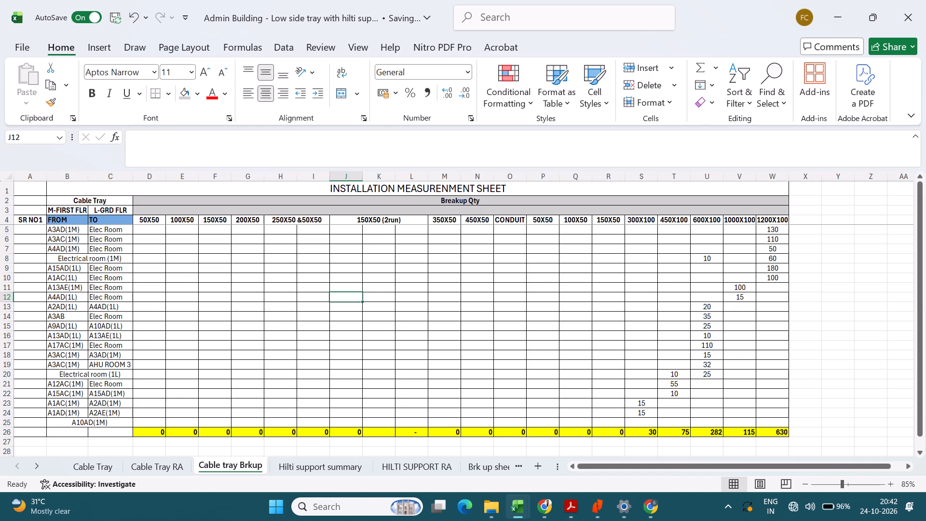
# Enter 10 under 300X100 for the A10AD(1M) entry in row 25.
pyautogui.click(644, 419)
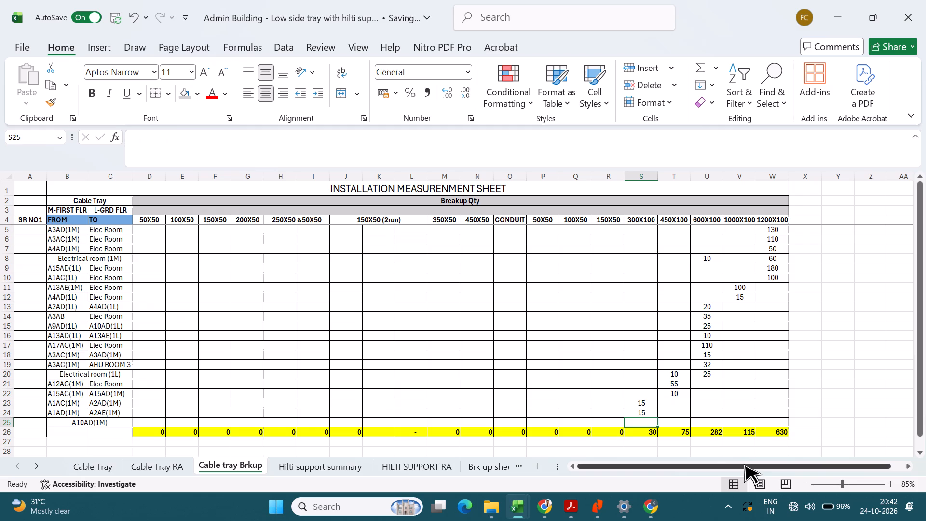
pyautogui.write('10')
pyautogui.press('Return')
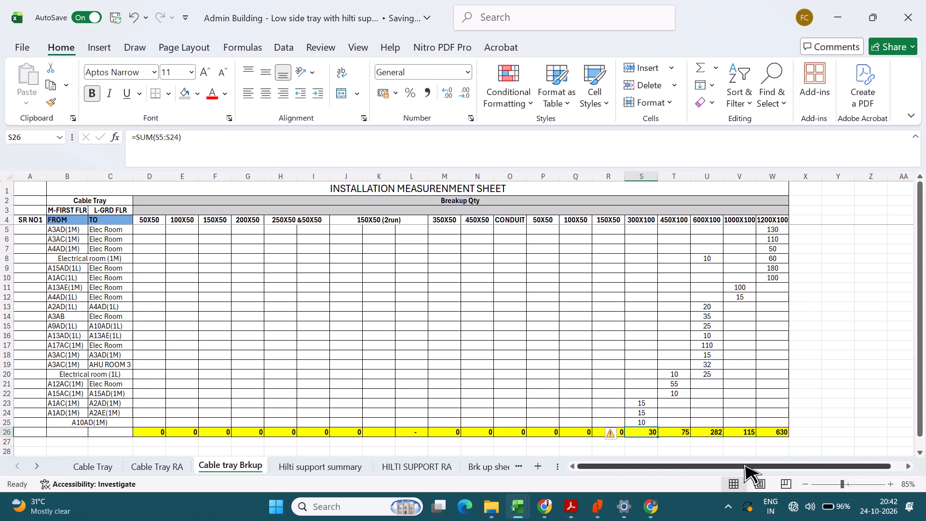
pyautogui.press('Up')
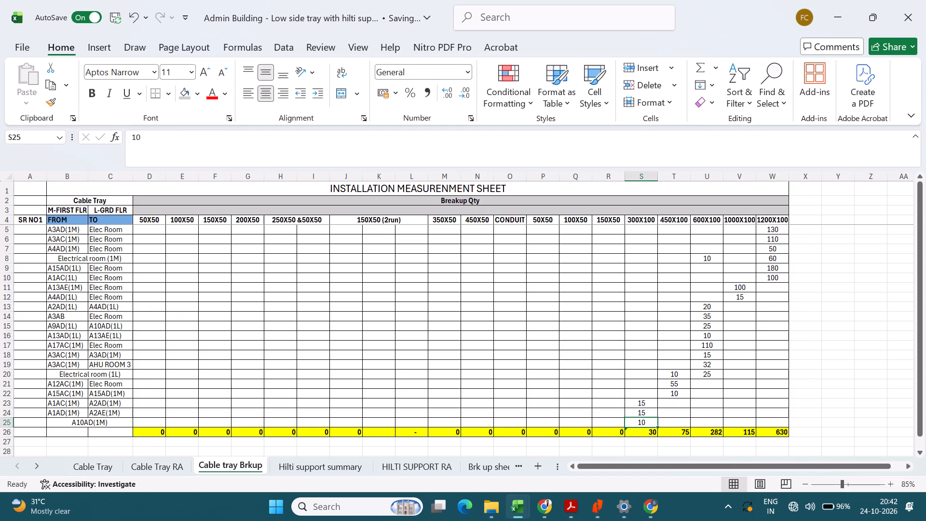
# Extend the 300X100 total formula in S26 to sum S5:S25, including the A10AD(1M) row.
pyautogui.doubleClick(633, 434)
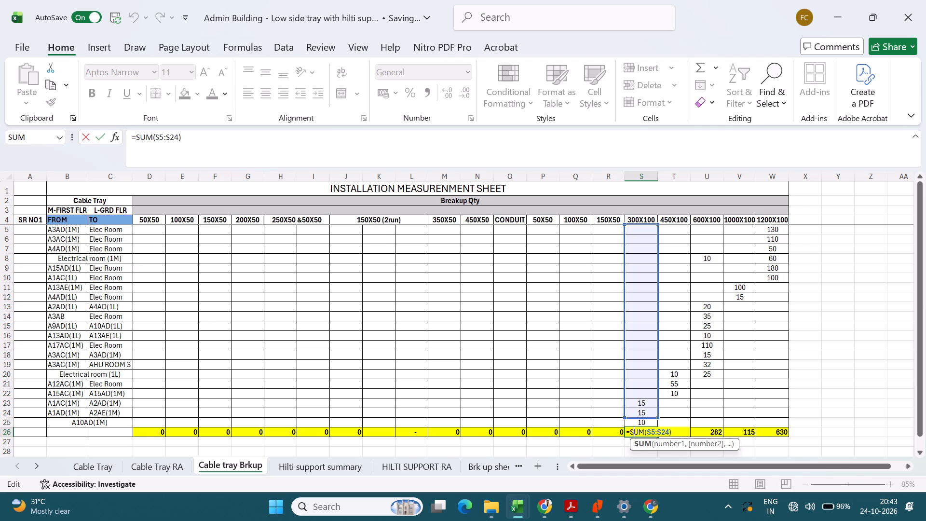
pyautogui.moveTo(657, 416); pyautogui.dragTo(657, 424)
pyautogui.press('Return')
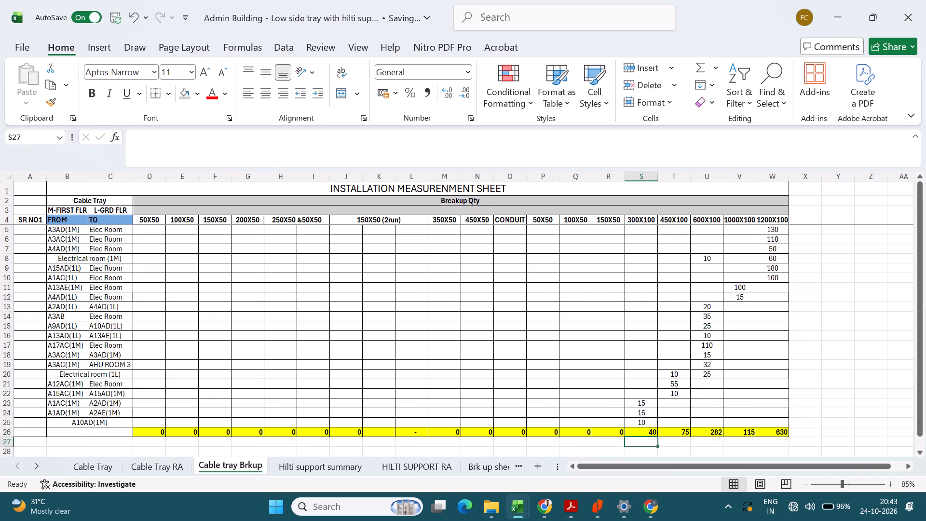
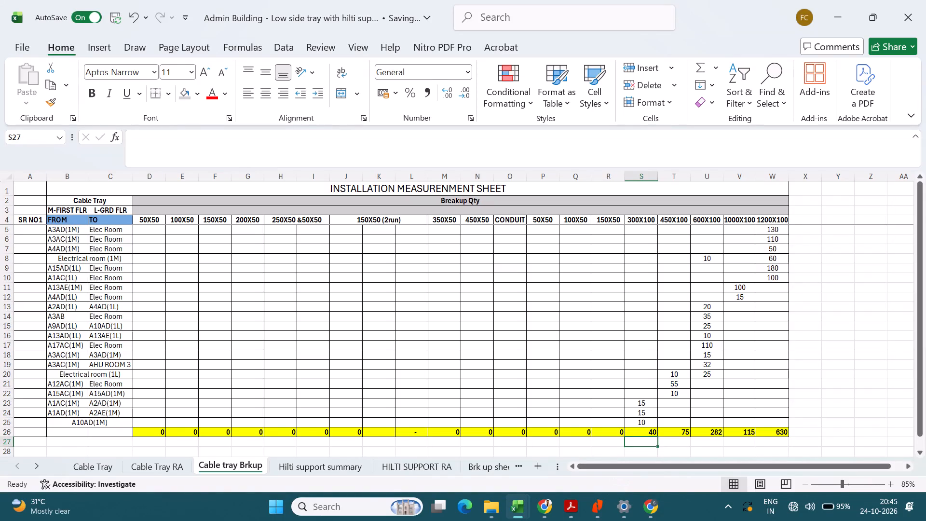
# Check the 300X100 total on Cable tray Brkup against the 300 x 100mm quantity on the Cable Tray sheet, and return to the breakup.
pyautogui.click(640, 433)
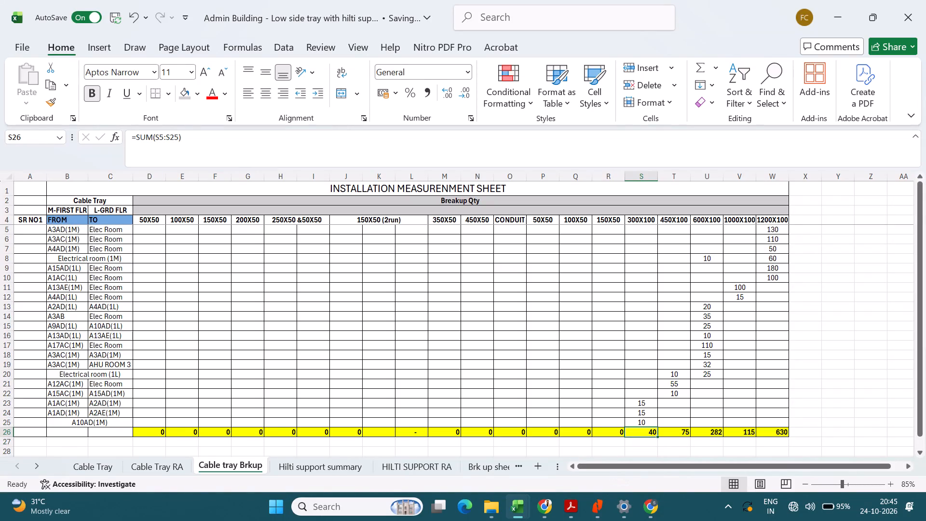
pyautogui.click(102, 468)
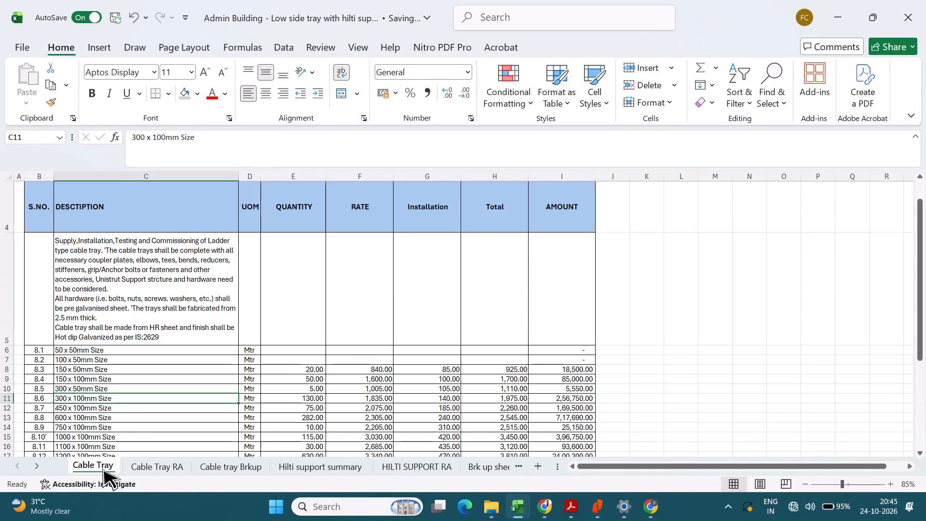
pyautogui.click(250, 464)
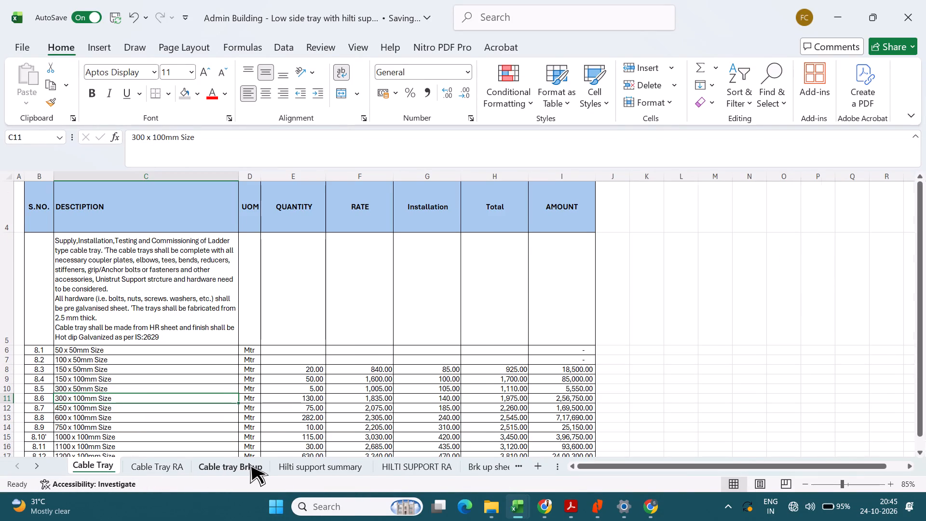
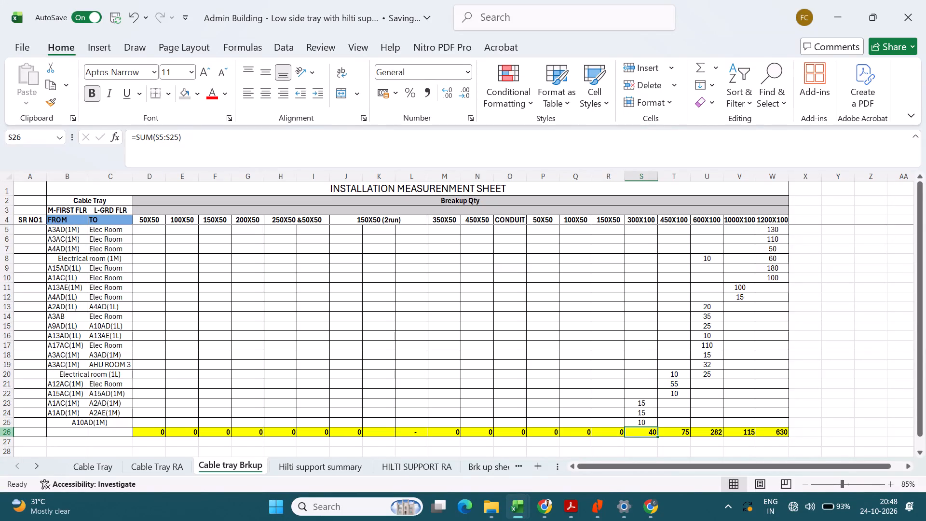
# Insert three blank rows directly above the yellow totals row on the Cable tray Brkup sheet.
pyautogui.click(3, 433)
pyautogui.hotkey('ctrl', '+')
pyautogui.hotkey('ctrl', '+')
pyautogui.hotkey('ctrl', '+')
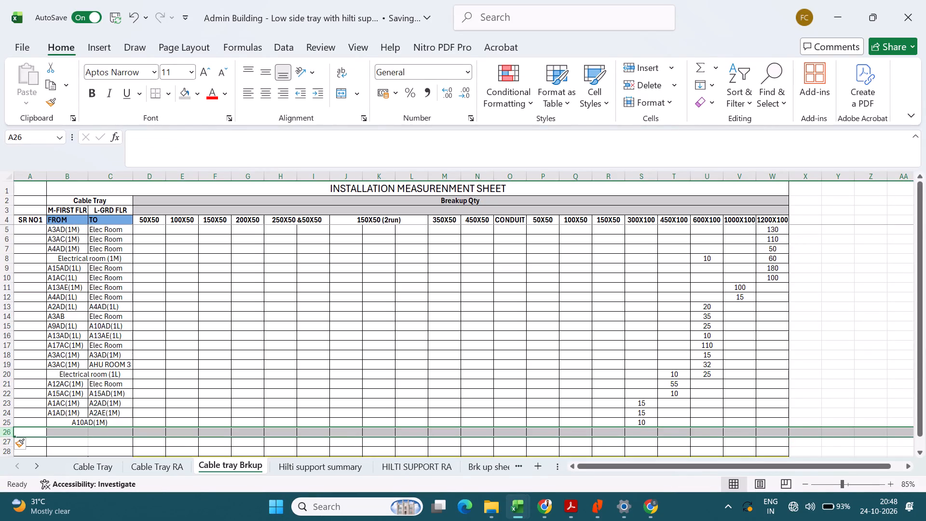
# Label row 26, below A10AD(1M), as the run FROM A2AC(1M) TO A3AB(1M).
pyautogui.scroll(-2, 101, 417)
pyautogui.click(72, 387)
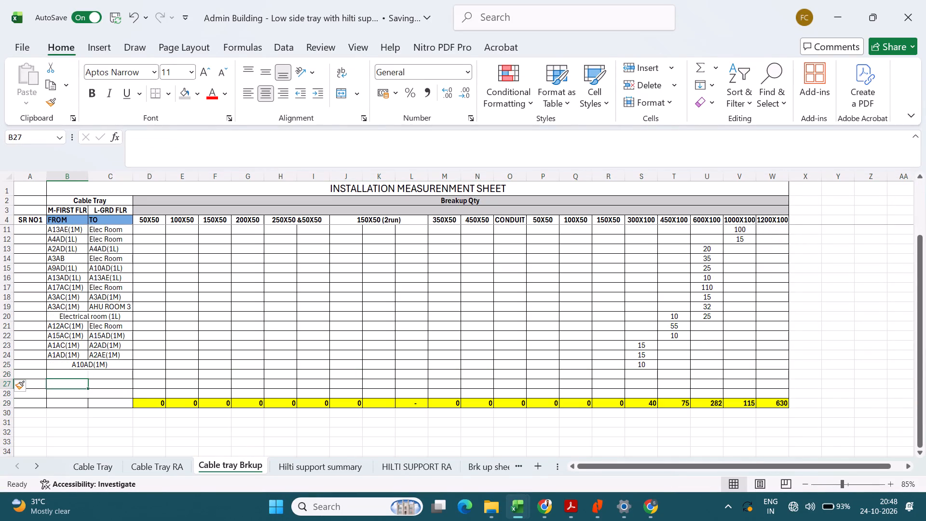
pyautogui.click(76, 374)
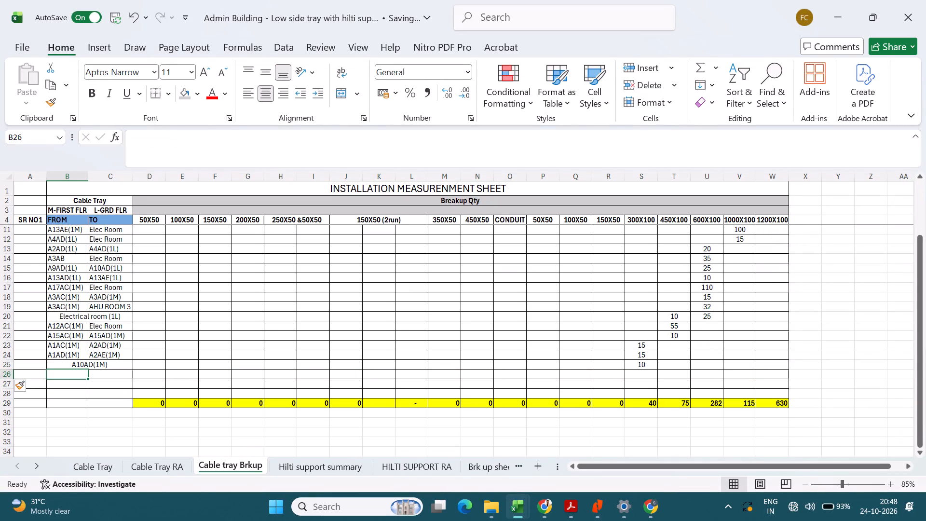
pyautogui.press('a')
pyautogui.press('2')
pyautogui.press('a')
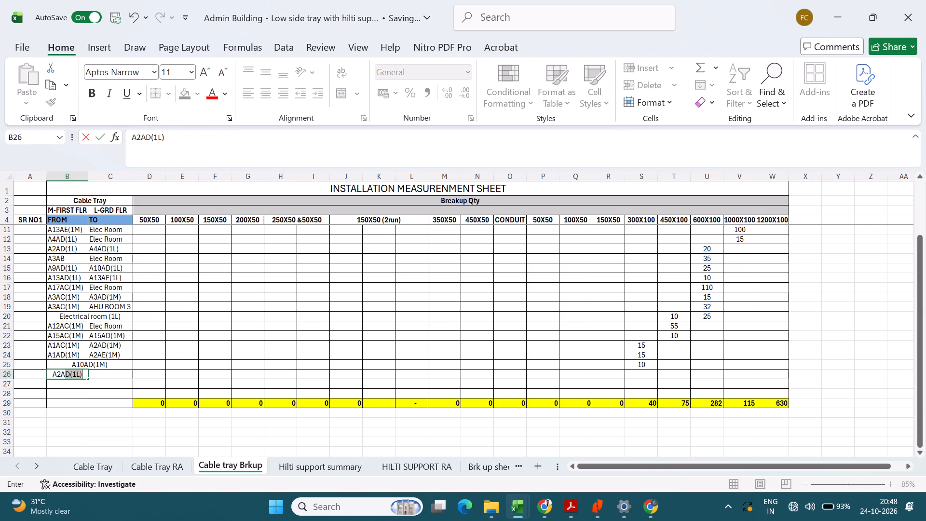
pyautogui.press('b')
pyautogui.hotkey('shift', '(')
pyautogui.write('1M)')
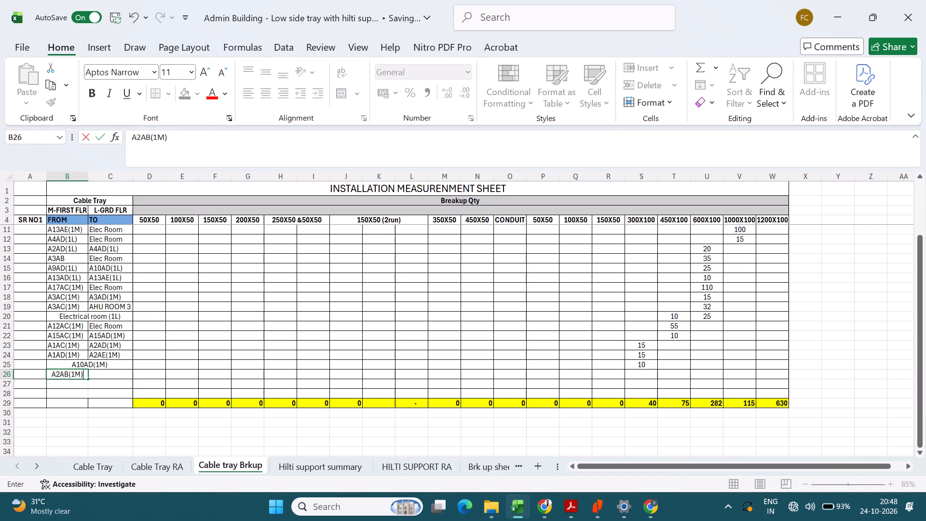
pyautogui.press('Tab')
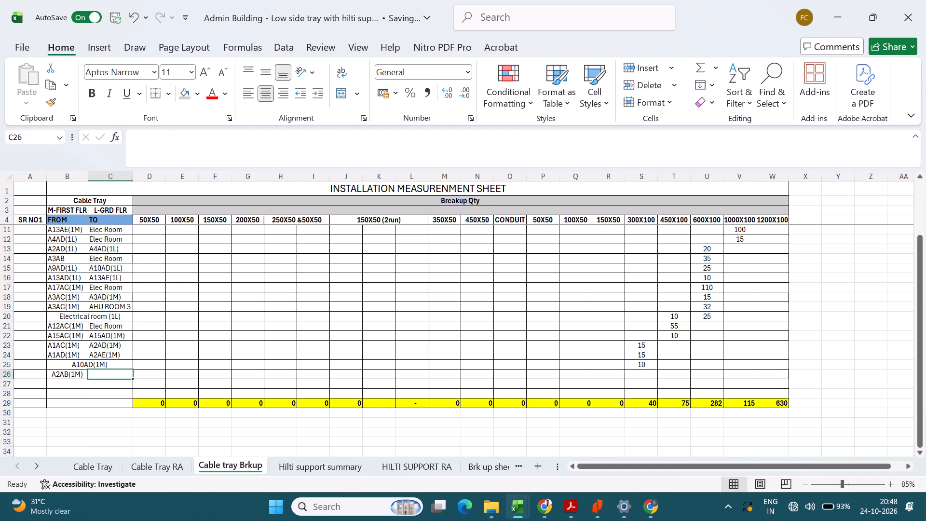
pyautogui.press('Left')
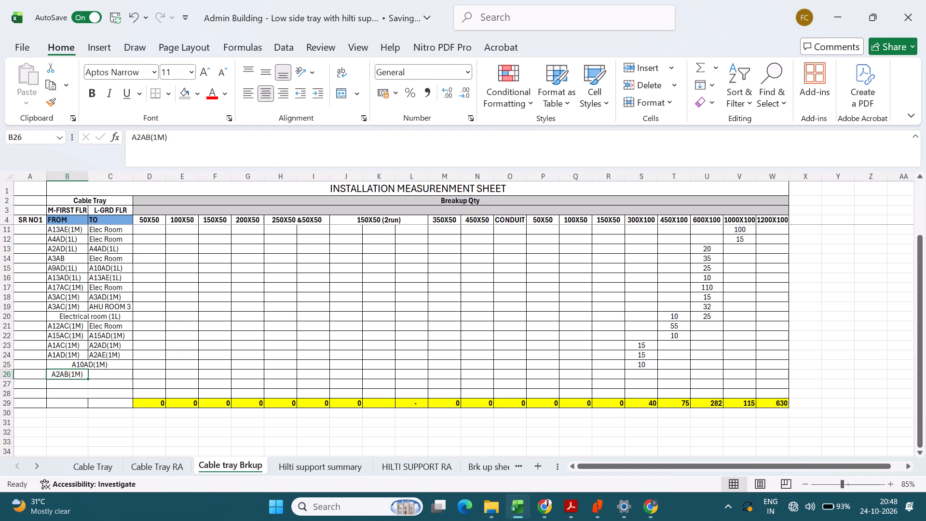
pyautogui.press('F2')
pyautogui.press('Left')
pyautogui.press('Left')
pyautogui.press('Left')
pyautogui.press('Left')
pyautogui.press('BackSpace')
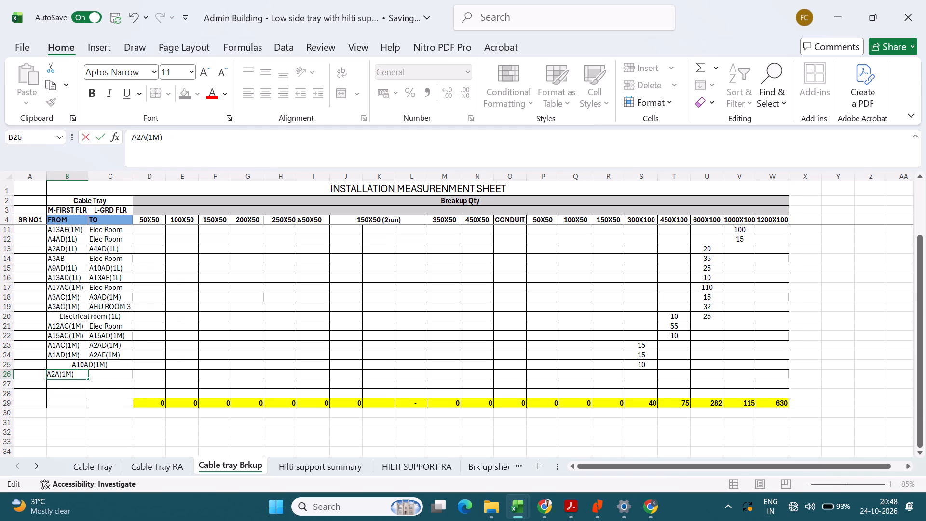
pyautogui.press('c')
pyautogui.press('Tab')
pyautogui.press('a')
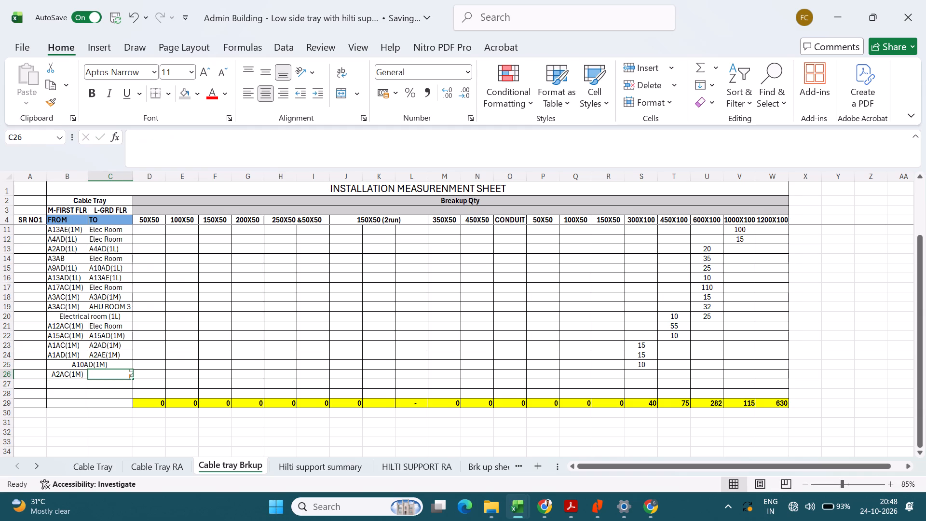
pyautogui.press('3')
pyautogui.press('a')
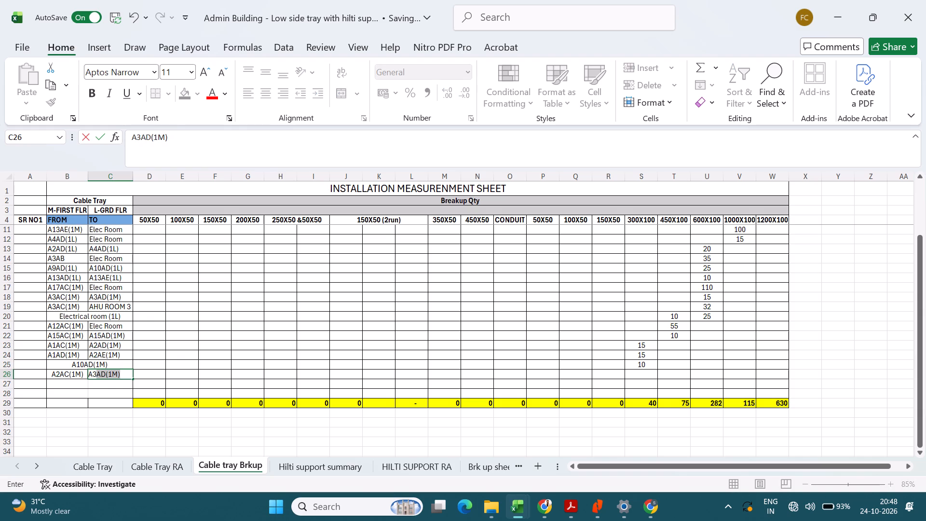
pyautogui.write('B(1M)')
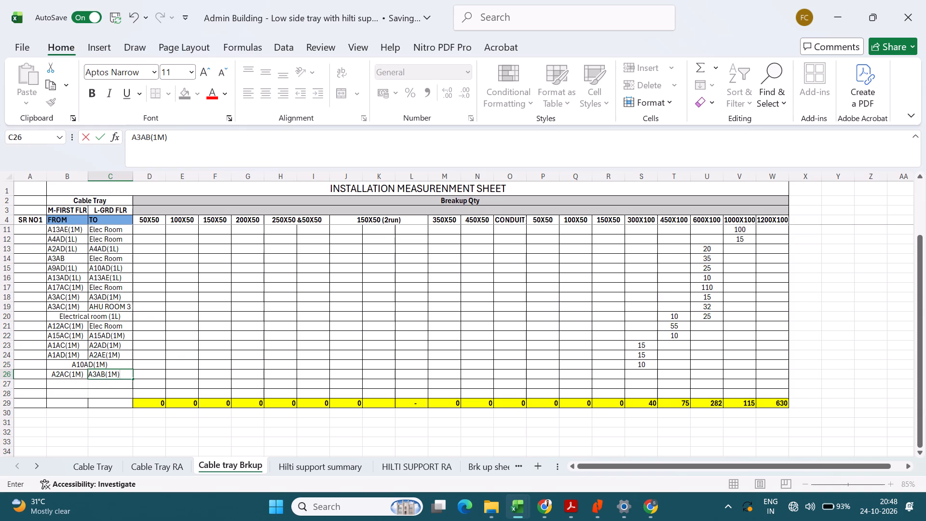
pyautogui.press('Return')
# Enter 25 as the 300X100 quantity for the A2AC(1M) to A3AB(1M) run.
pyautogui.press('Up')
pyautogui.press('Right')
pyautogui.press('Right')
pyautogui.press('Right')
pyautogui.press('Right')
pyautogui.press('Right')
pyautogui.press('Right')
pyautogui.press('Right')
pyautogui.press('Right')
pyautogui.press('Right')
pyautogui.press('Right')
pyautogui.press('Right')
pyautogui.press('Right')
pyautogui.press('Right')
pyautogui.press('Right')
pyautogui.press('Right')
pyautogui.press('Right')
pyautogui.press('Right')
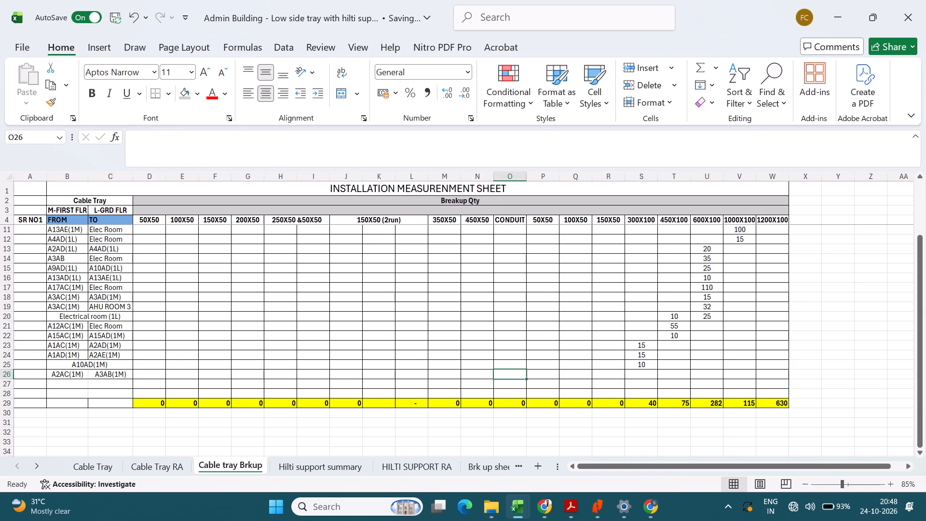
pyautogui.press('Right')
pyautogui.press('Left')
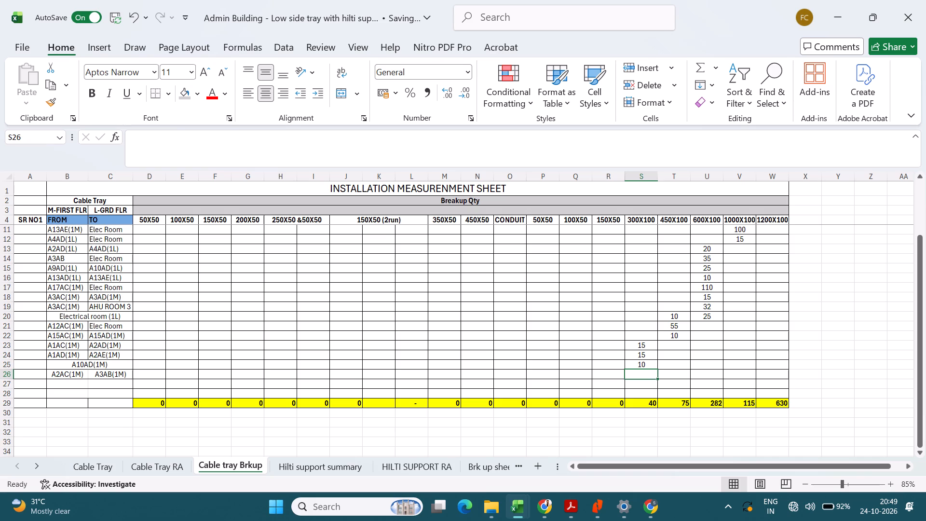
pyautogui.write('25')
pyautogui.press('Return')
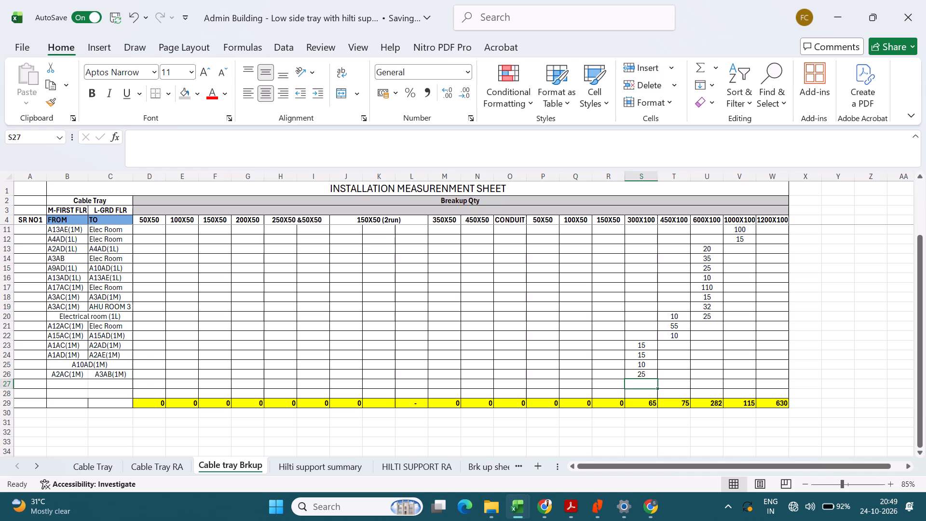
# Label row 27 as the run FROM A2AD(1M) TO A2AE(1M), reusing copies of the existing labels.
pyautogui.press('Left')
pyautogui.press('Left')
pyautogui.press('Left')
pyautogui.press('Left')
pyautogui.press('Left')
pyautogui.press('Left')
pyautogui.press('Left')
pyautogui.press('Left')
pyautogui.press('Left')
pyautogui.press('Left')
pyautogui.press('Left')
pyautogui.press('Left')
pyautogui.press('Left')
pyautogui.press('Left')
pyautogui.press('Left')
pyautogui.press('Left')
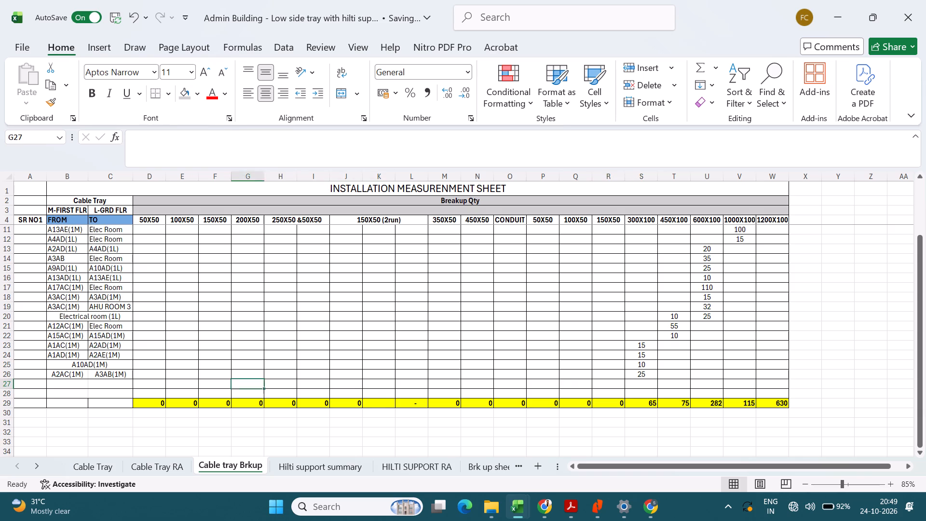
pyautogui.press('Left')
pyautogui.press('Up')
pyautogui.hotkey('ctrl', 'c')
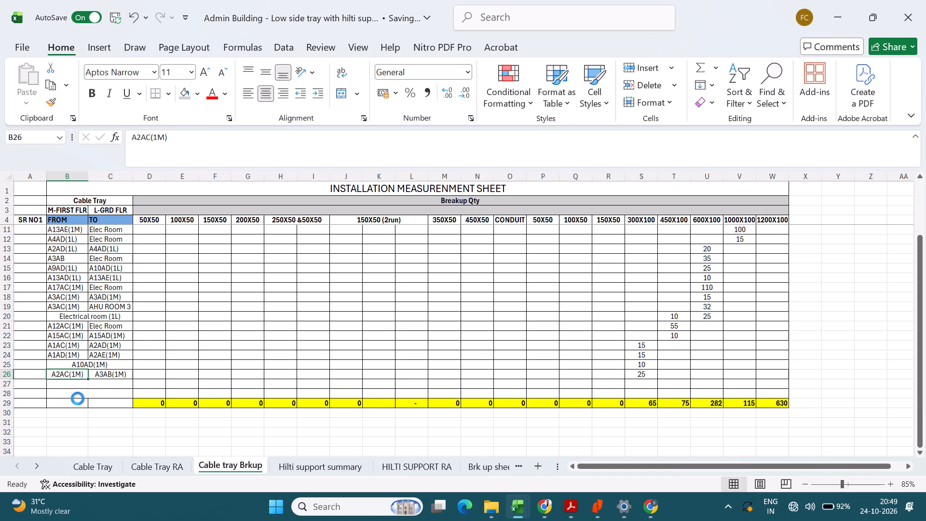
pyautogui.press('Down')
pyautogui.hotkey('ctrl', 'v')
pyautogui.press('F2')
pyautogui.press('Left')
pyautogui.press('Left')
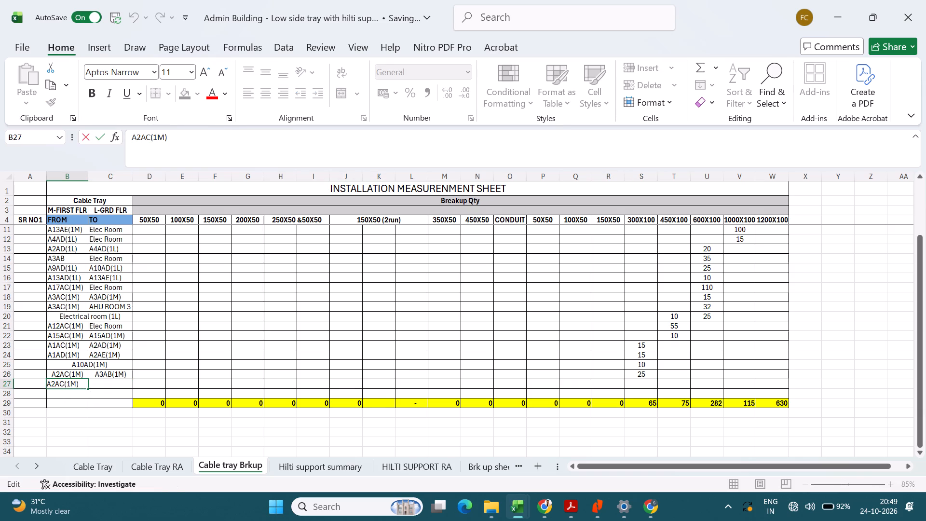
pyautogui.press('Left')
pyautogui.press('Left')
pyautogui.press('BackSpace')
pyautogui.press('d')
pyautogui.press('Tab')
pyautogui.press('Left')
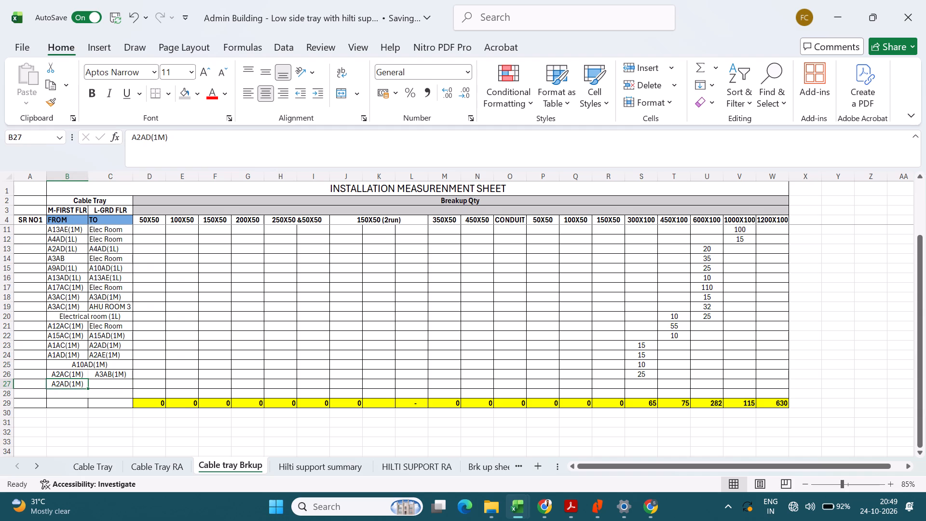
pyautogui.hotkey('ctrl', 'c')
pyautogui.press('Right')
pyautogui.hotkey('ctrl', 'v')
pyautogui.press('Right')
pyautogui.press('Left')
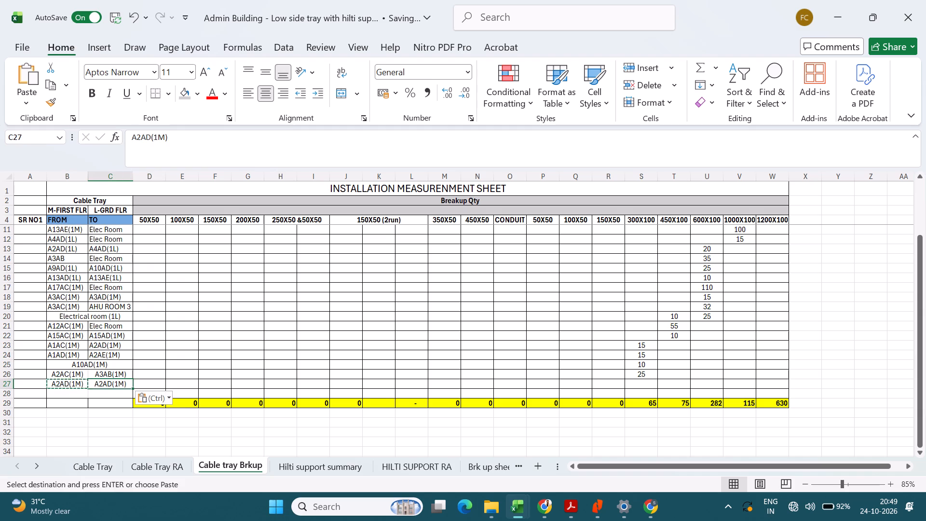
pyautogui.press('F2')
pyautogui.press('Left')
pyautogui.press('Left')
pyautogui.press('Left')
pyautogui.press('Left')
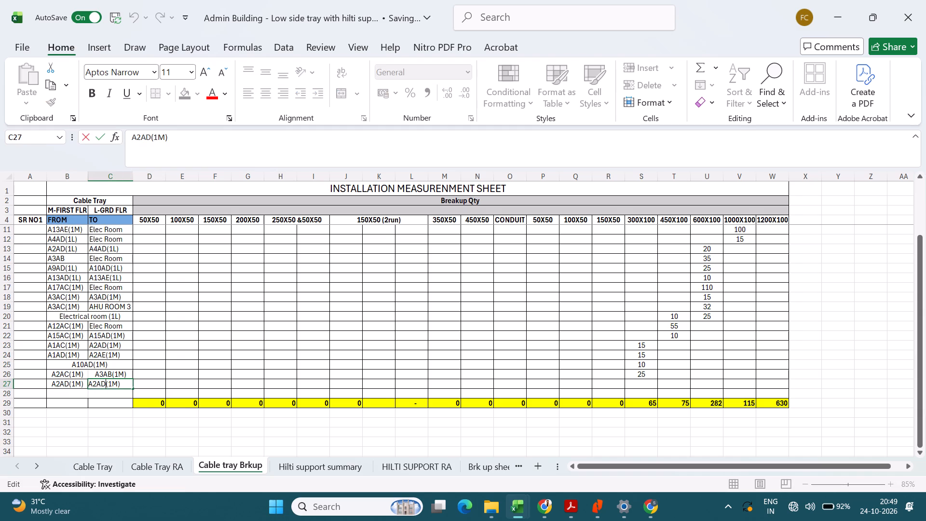
pyautogui.press('BackSpace')
pyautogui.press('e')
pyautogui.press('Tab')
# Extend the 300X100 total formula so it reads =SUM(S5:S28).
pyautogui.press('Tab')
pyautogui.press('Tab')
pyautogui.press('Tab')
pyautogui.press('Tab')
pyautogui.press('Tab')
pyautogui.press('Tab')
pyautogui.press('Tab')
pyautogui.press('Tab')
pyautogui.press('Tab')
pyautogui.press('Tab')
pyautogui.press('Tab')
pyautogui.press('Tab')
pyautogui.press('Tab')
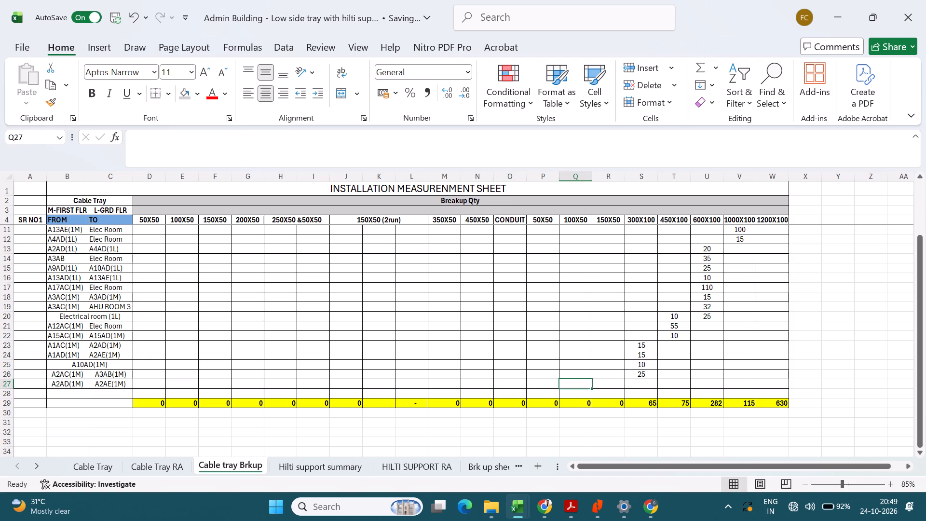
pyautogui.press('Tab')
pyautogui.press('Tab')
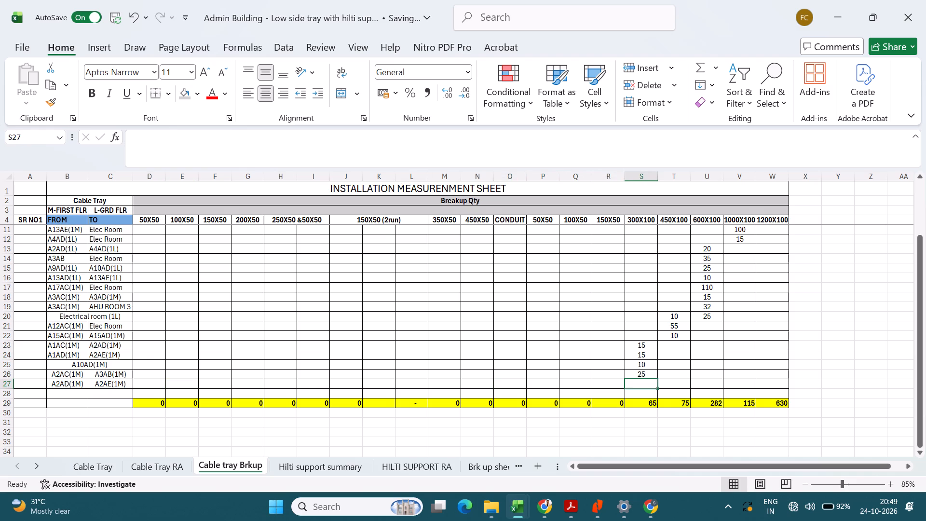
pyautogui.press('Down')
pyautogui.press('Down')
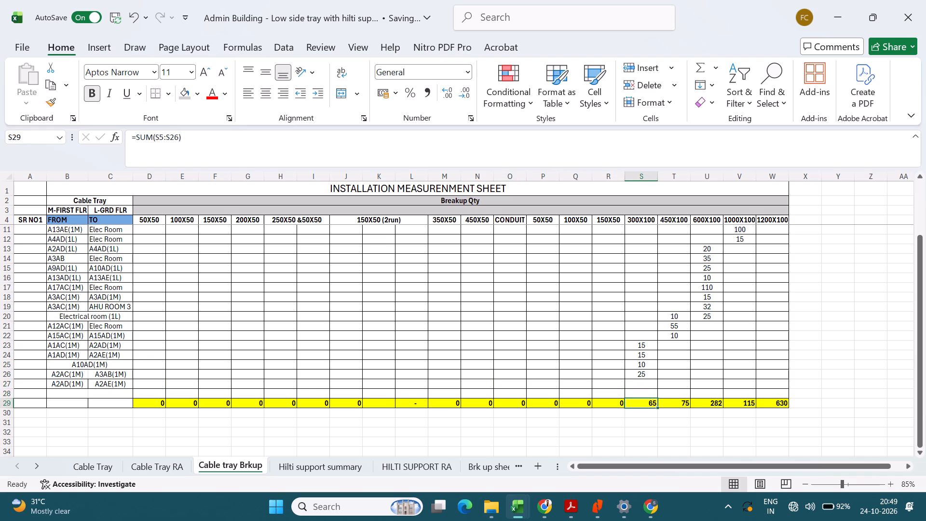
pyautogui.press('F2')
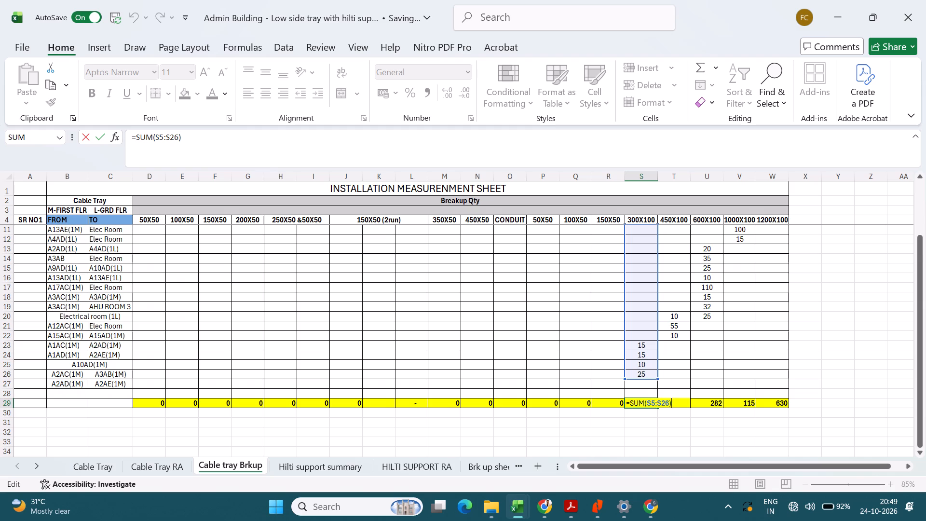
pyautogui.scroll(-1, 78, 398)
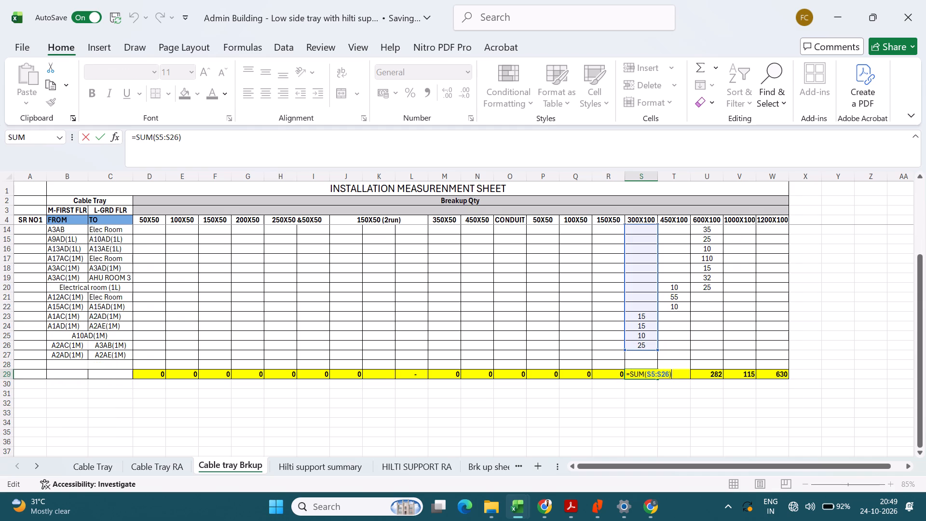
pyautogui.moveTo(657, 351); pyautogui.dragTo(657, 372)
pyautogui.press('Return')
# Enter 15 as the 300X100 quantity for the A2AD(1M) to A2AE(1M) run.
pyautogui.press('Up')
pyautogui.press('Up')
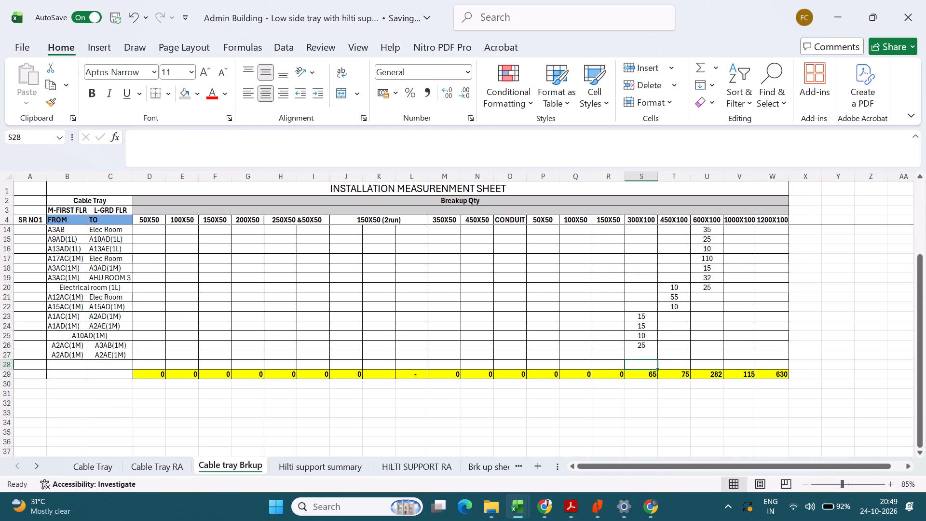
pyautogui.press('Up')
pyautogui.press('Up')
pyautogui.press('Down')
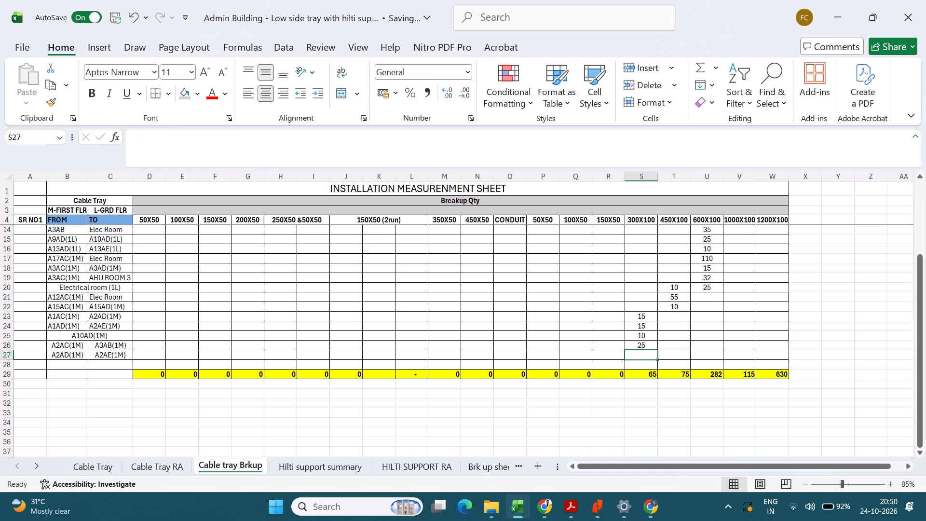
pyautogui.press('Down')
pyautogui.press('Up')
pyautogui.write('15')
pyautogui.press('Return')
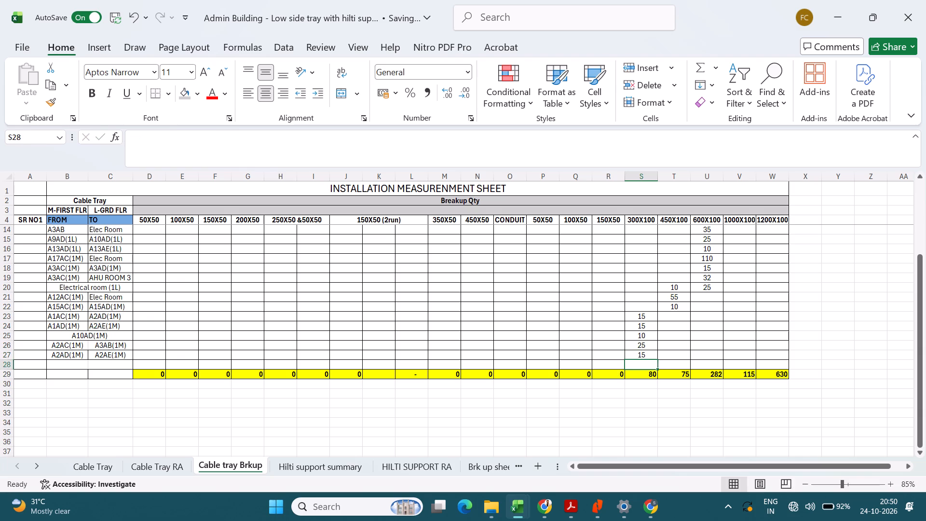
# Check the A2AD(1M) to A2AE(1M) row, tracing between its run labels and its 300X100 quantity.
pyautogui.press('Up')
pyautogui.press('Left')
pyautogui.press('Left')
pyautogui.press('Left')
pyautogui.press('Left')
pyautogui.press('Left')
pyautogui.press('Left')
pyautogui.press('Left')
pyautogui.press('Left')
pyautogui.press('Left')
pyautogui.press('Left')
pyautogui.press('Left')
pyautogui.press('Left')
pyautogui.press('Left')
pyautogui.press('Left')
pyautogui.press('Left')
pyautogui.press('Left')
pyautogui.press('Left')
pyautogui.press('Left')
pyautogui.press('Left')
pyautogui.press('Left')
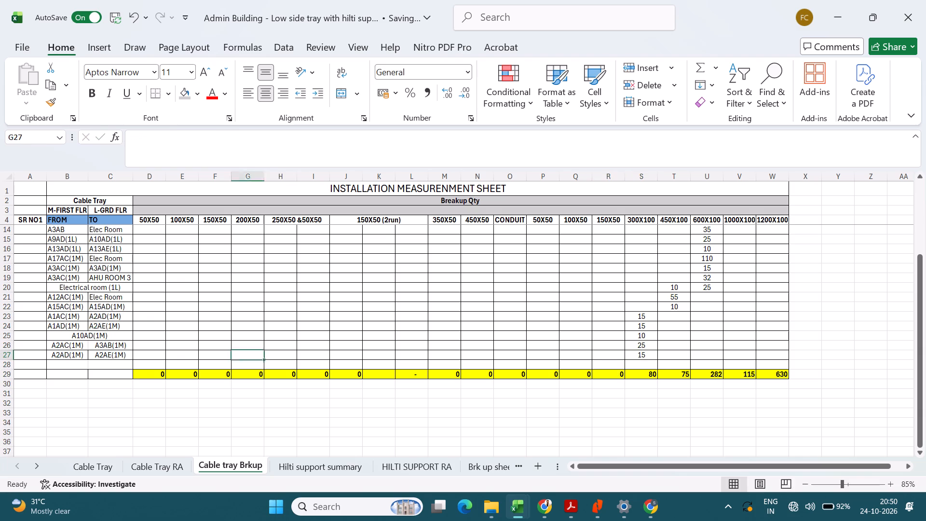
pyautogui.press('Right')
pyautogui.press('Right')
pyautogui.press('Right')
pyautogui.press('Right')
pyautogui.press('Right')
pyautogui.press('Right')
pyautogui.press('Right')
pyautogui.press('Right')
pyautogui.press('Right')
pyautogui.press('Right')
pyautogui.press('Right')
pyautogui.press('Right')
pyautogui.press('Right')
pyautogui.press('Right')
pyautogui.press('Right')
pyautogui.press('Right')
pyautogui.press('Right')
pyautogui.press('Right')
pyautogui.press('Right')
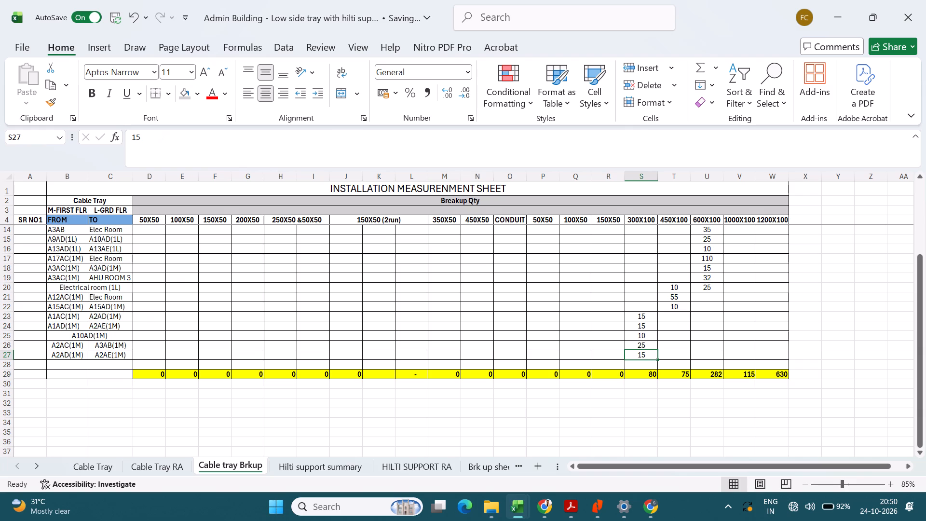
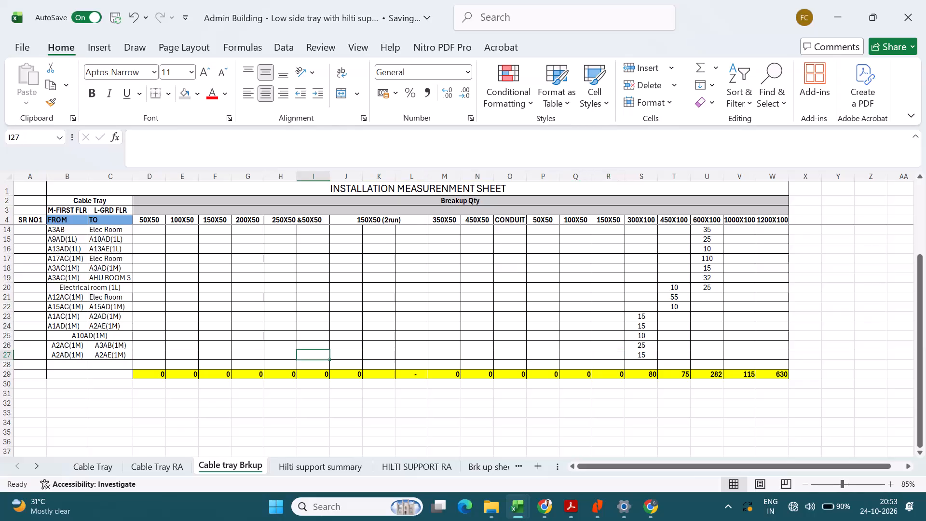
# Merge the FROM and TO cells of row 28 into one label cell.
pyautogui.press('Left')
pyautogui.press('Left')
pyautogui.press('Left')
pyautogui.press('Left')
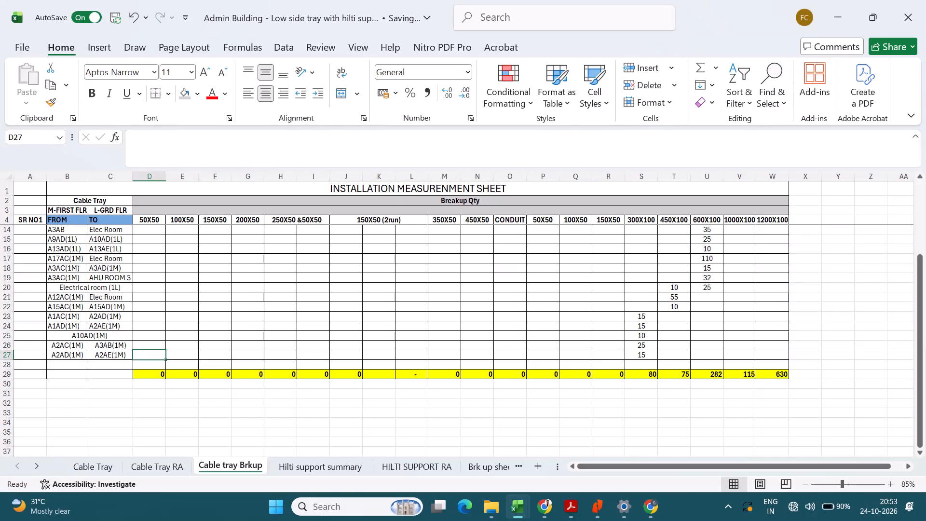
pyautogui.press('Down')
pyautogui.press('Left')
pyautogui.press('Left')
pyautogui.hotkey('shift', 'Right')
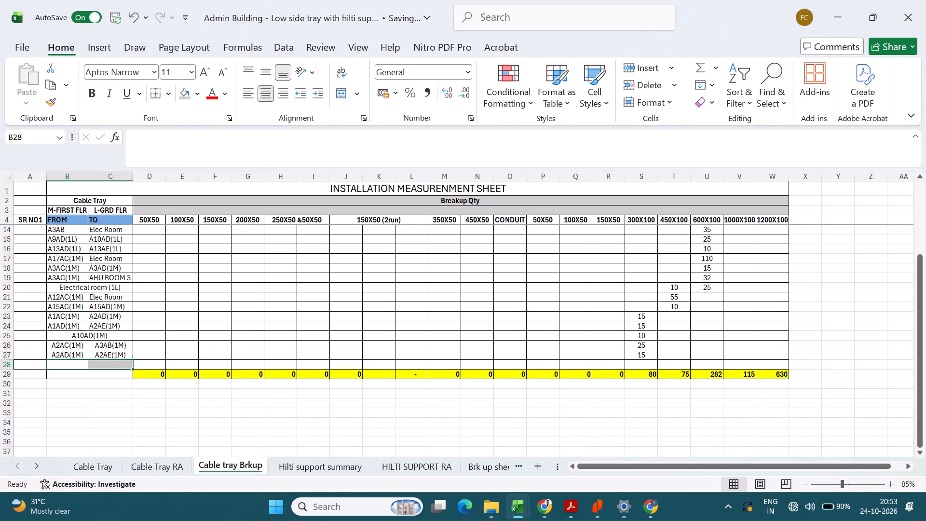
pyautogui.click(338, 89)
# Enter 10 as the 300X100 quantity in row 28 and label the row A4AD(1L).
pyautogui.click(648, 362)
pyautogui.write('10')
pyautogui.press('Return')
pyautogui.click(69, 365)
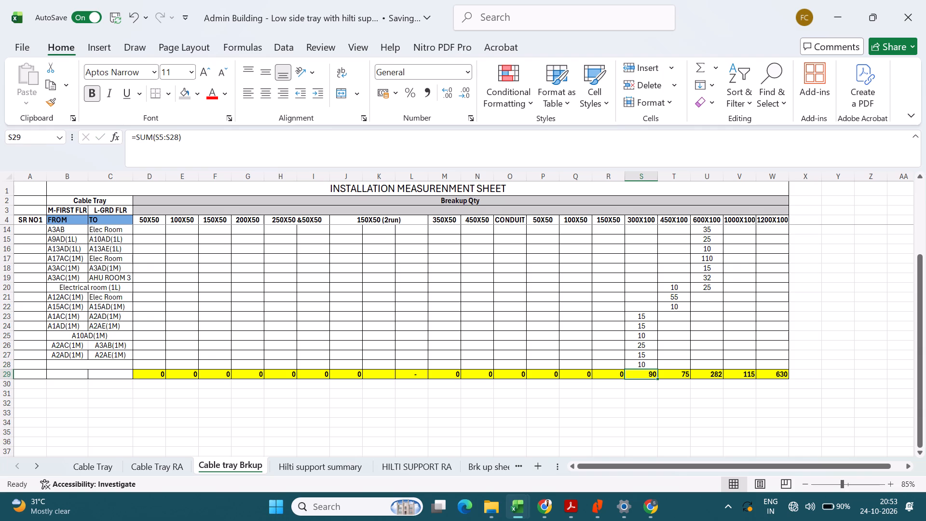
pyautogui.press('a')
pyautogui.write('4AD')
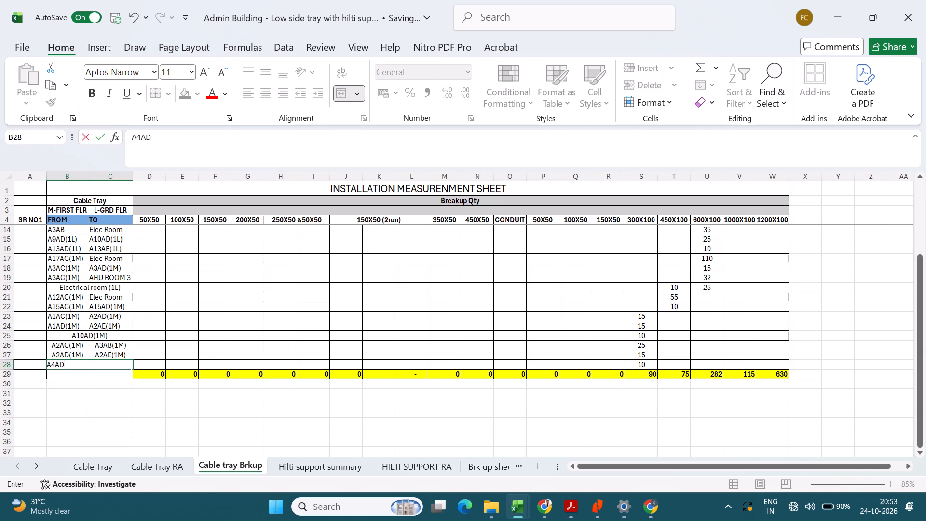
pyautogui.write('(1')
pyautogui.write('L)')
pyautogui.press('Return')
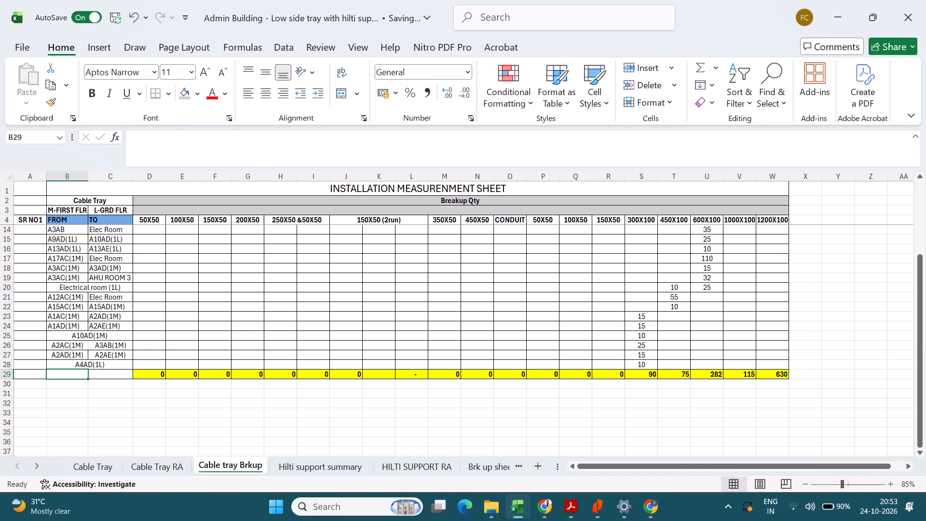
# Insert nine blank rows directly above the yellow totals row.
pyautogui.click(7, 372)
pyautogui.click(4, 376)
pyautogui.hotkey('ctrl', '+')
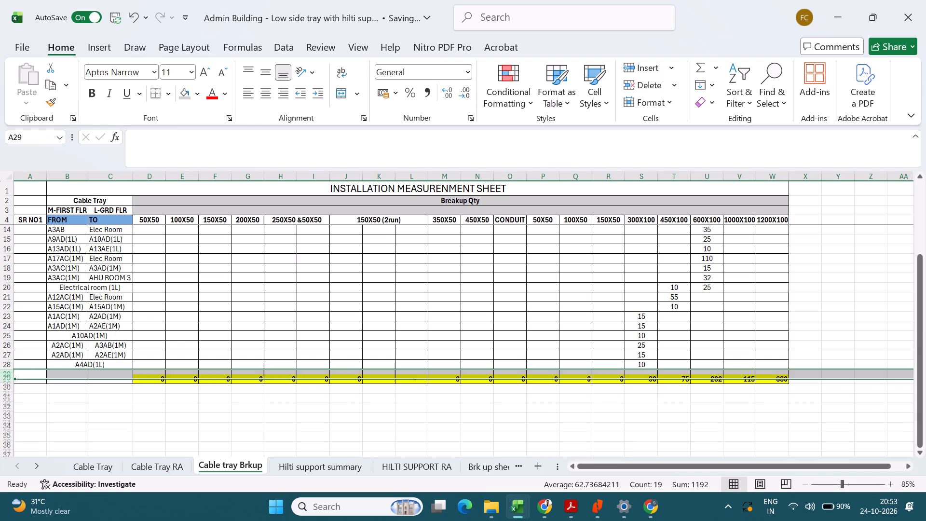
pyautogui.hotkey('ctrl', '+')
pyautogui.hotkey('ctrl', '+')
pyautogui.hotkey('ctrl', '+')
pyautogui.hotkey('ctrl', '+')
pyautogui.hotkey('ctrl', '+')
pyautogui.hotkey('ctrl', '+')
pyautogui.hotkey('ctrl', '+')
pyautogui.hotkey('ctrl', '+')
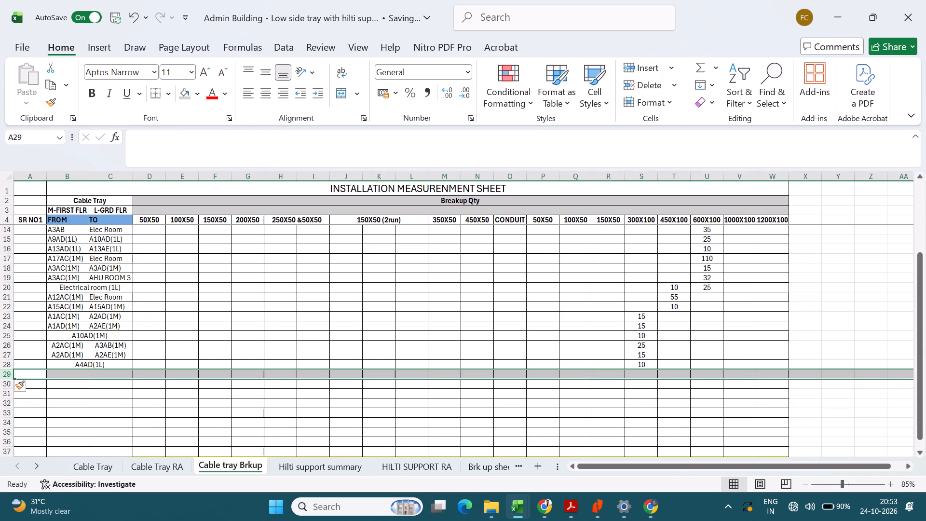
# Copy the A4AD(1L) label text from row 28 into the FROM cell of row 29.
pyautogui.click(38, 391)
pyautogui.click(71, 376)
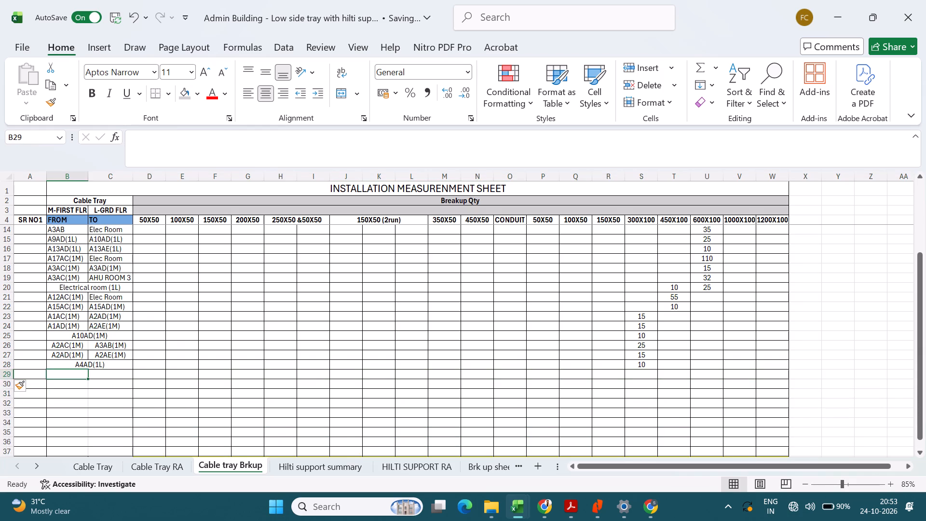
pyautogui.click(77, 365)
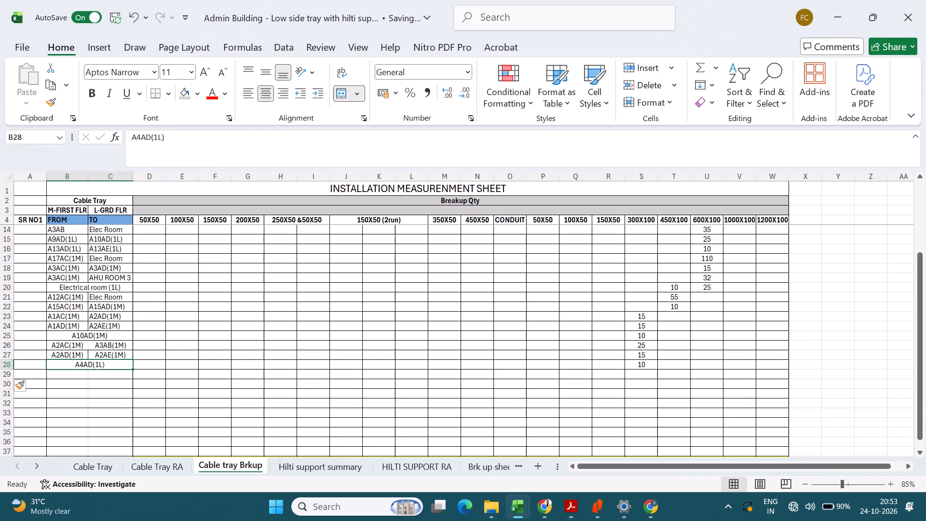
pyautogui.doubleClick(81, 365)
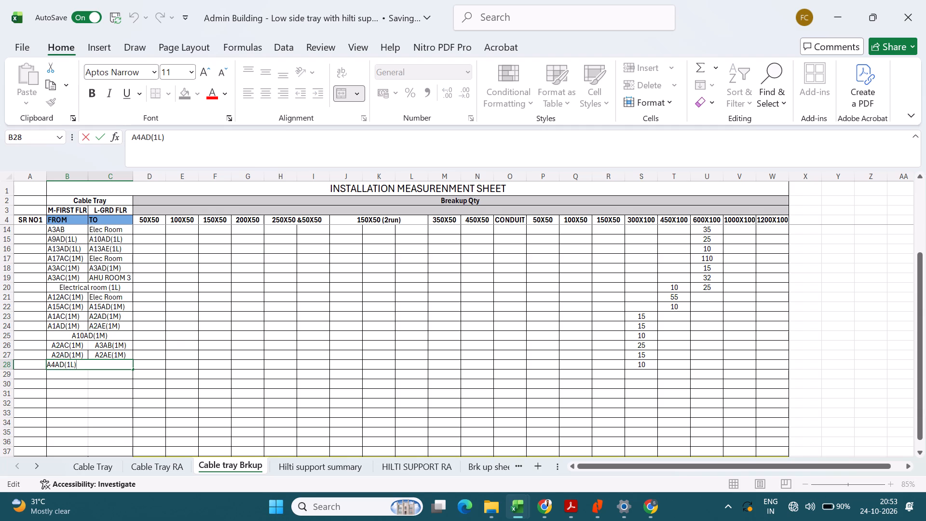
pyautogui.click(75, 359)
pyautogui.doubleClick(97, 367)
pyautogui.moveTo(96, 368); pyautogui.dragTo(56, 374)
pyautogui.moveTo(56, 374); pyautogui.dragTo(31, 383)
pyautogui.hotkey('ctrl', 'c')
pyautogui.click(74, 372)
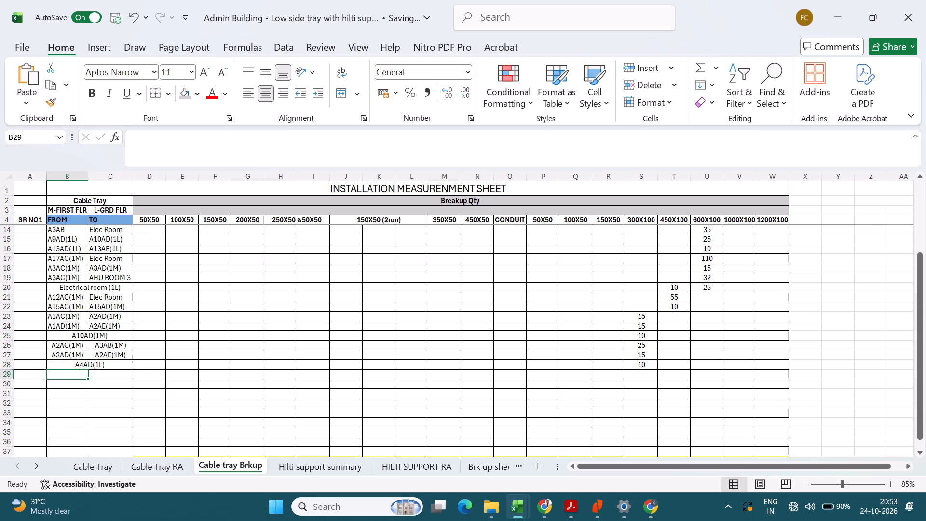
pyautogui.hotkey('ctrl', 'v')
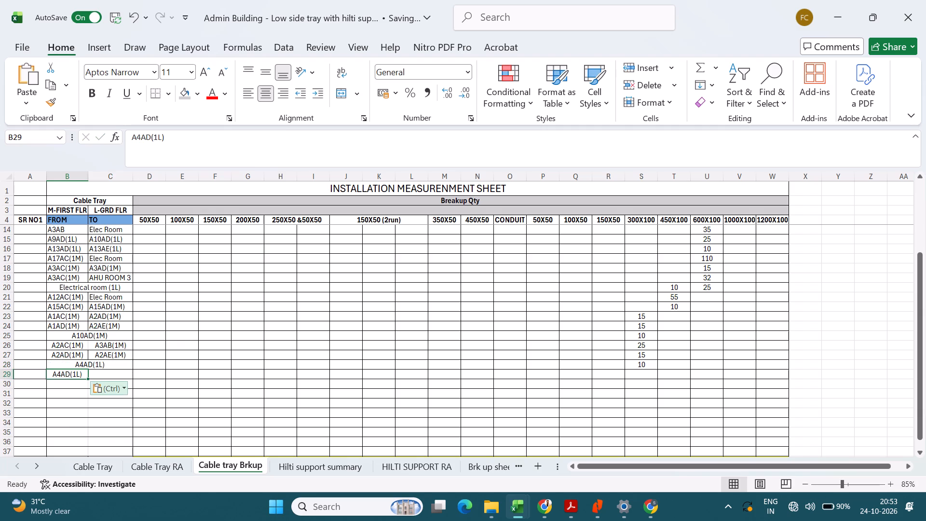
# Reuse the copied label in the TO cell of row 29, changing it to A5AD(1L).
pyautogui.click(106, 375)
pyautogui.hotkey('ctrl', 'v')
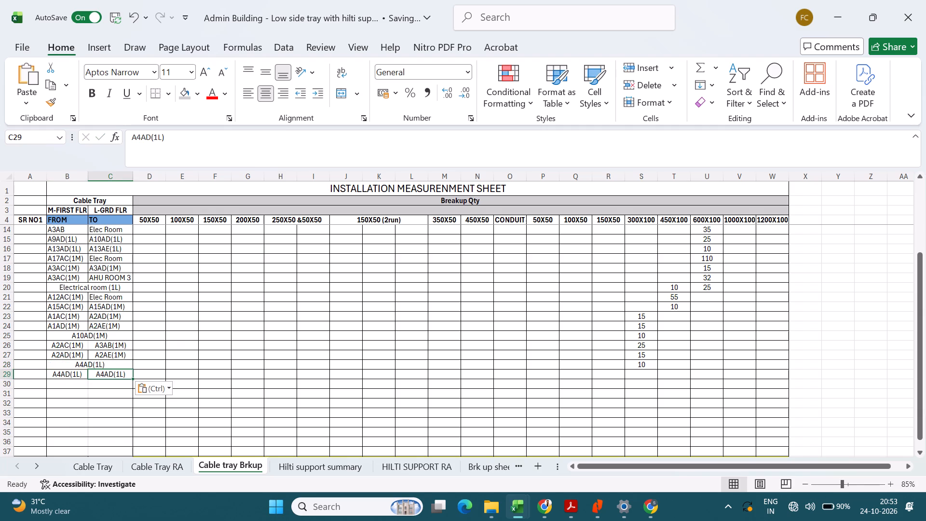
pyautogui.doubleClick(106, 375)
pyautogui.click(97, 376)
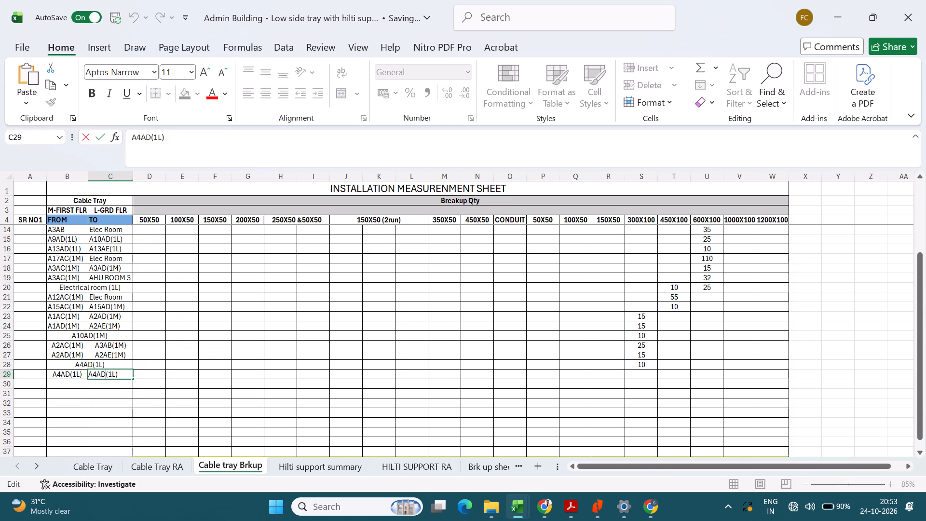
pyautogui.press('5')
pyautogui.press('Return')
# Enter 20 as the 300X100 quantity for the A4AD(1L) to A5AD(1L) run.
pyautogui.click(198, 334)
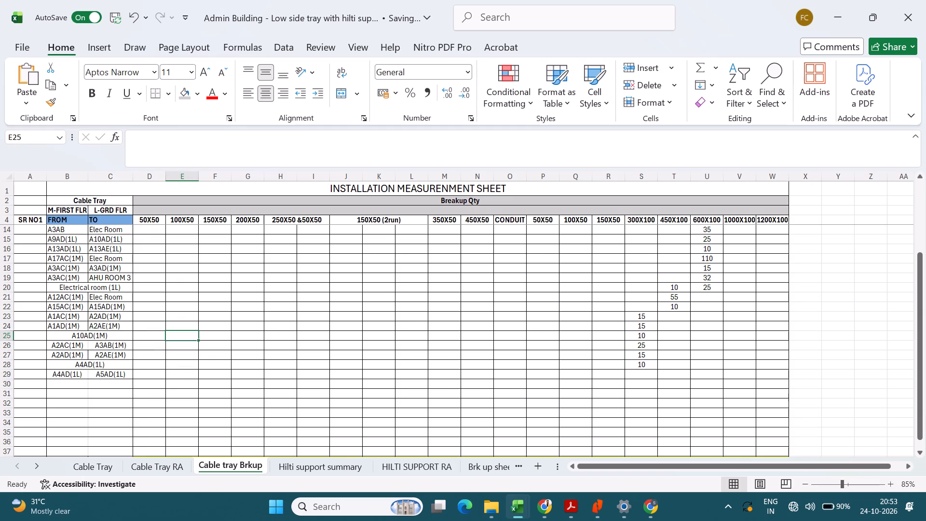
pyautogui.click(631, 374)
pyautogui.write('20')
pyautogui.press('Return')
# Compare the 300X100 total with the 300 x 100mm quantity on the Cable Tray sheet and review the listed runs.
pyautogui.scroll(-3, 700, 356)
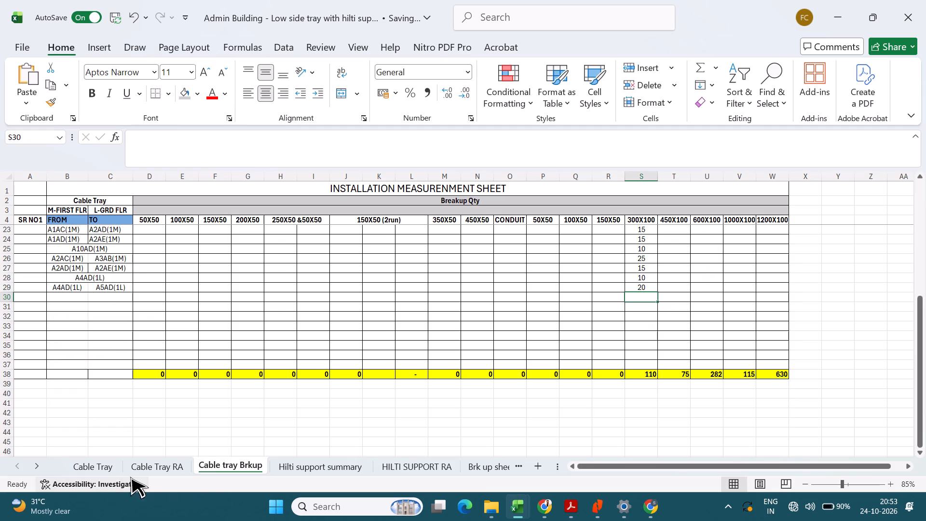
pyautogui.click(89, 467)
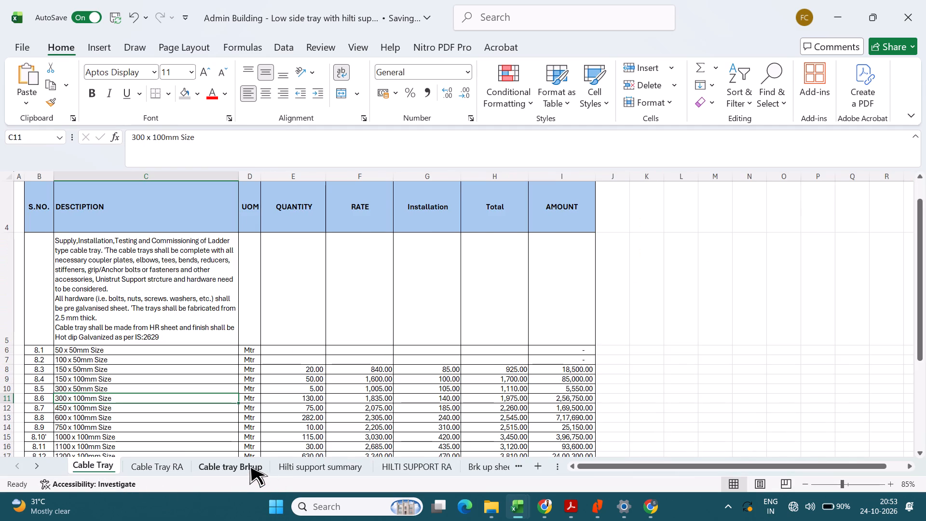
pyautogui.click(249, 465)
pyautogui.scroll(1, 298, 322)
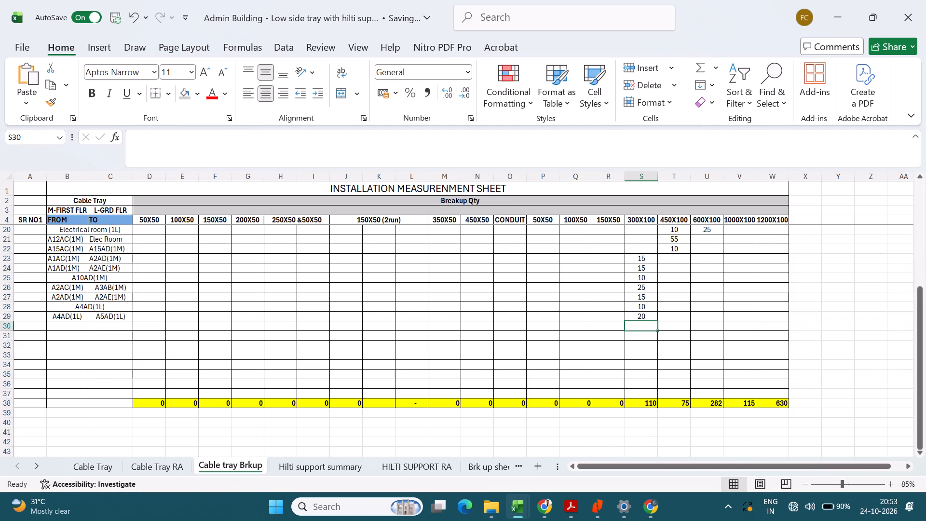
pyautogui.scroll(1, 184, 360)
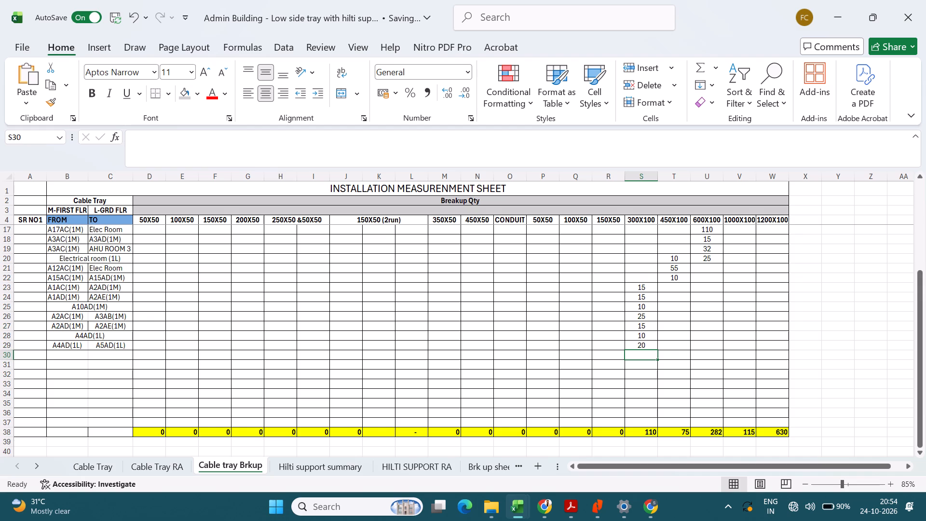
pyautogui.click(122, 259)
pyautogui.scroll(3, 123, 361)
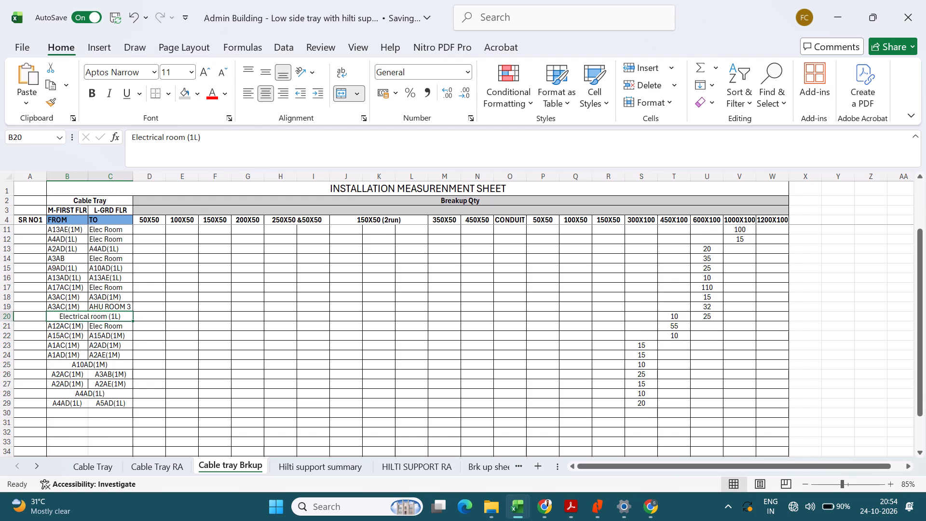
pyautogui.scroll(1, 124, 375)
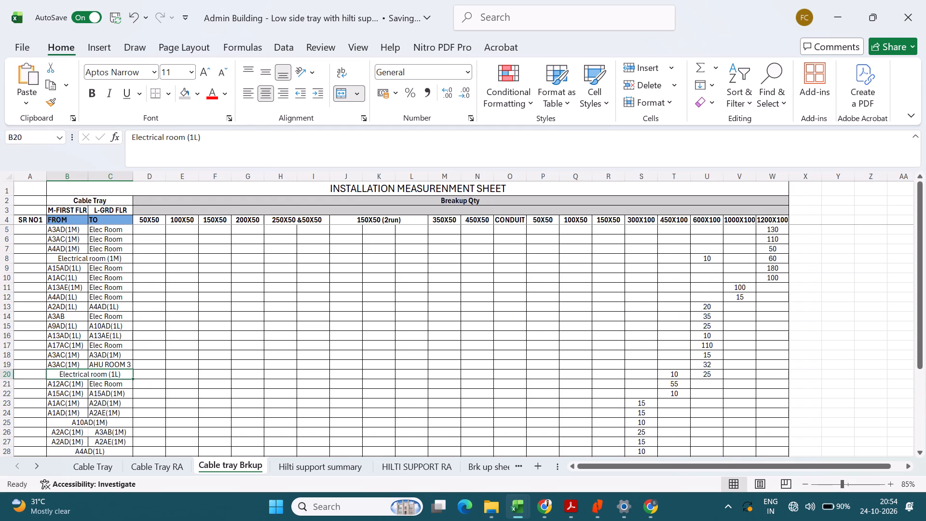
# Enter 20 as the 300X100 quantity for Electrical room (1L), rechecking the Cable Tray sheet's BOQ quantities.
pyautogui.click(648, 372)
pyautogui.scroll(-2, 459, 409)
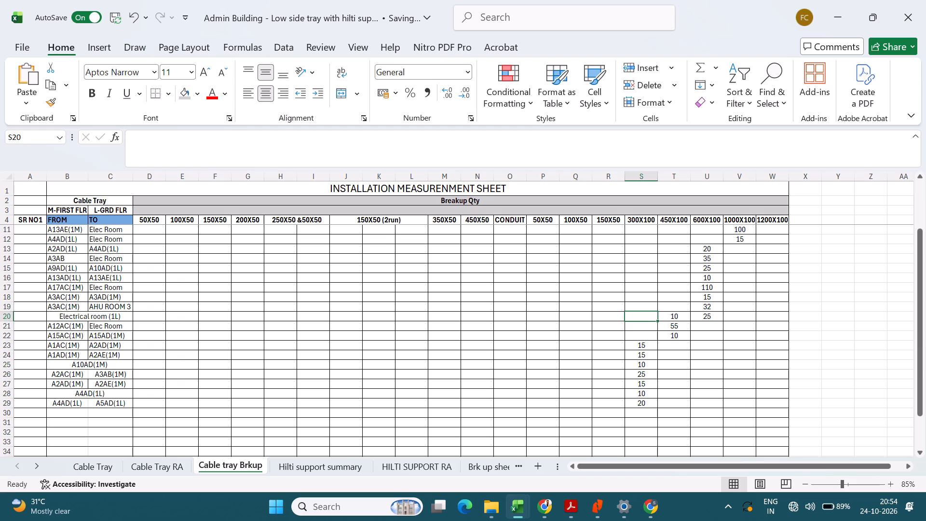
pyautogui.hotkey('alt', 'Tab')
pyautogui.hotkey('alt', 'Tab')
pyautogui.scroll(-3, 304, 411)
pyautogui.scroll(3, 305, 418)
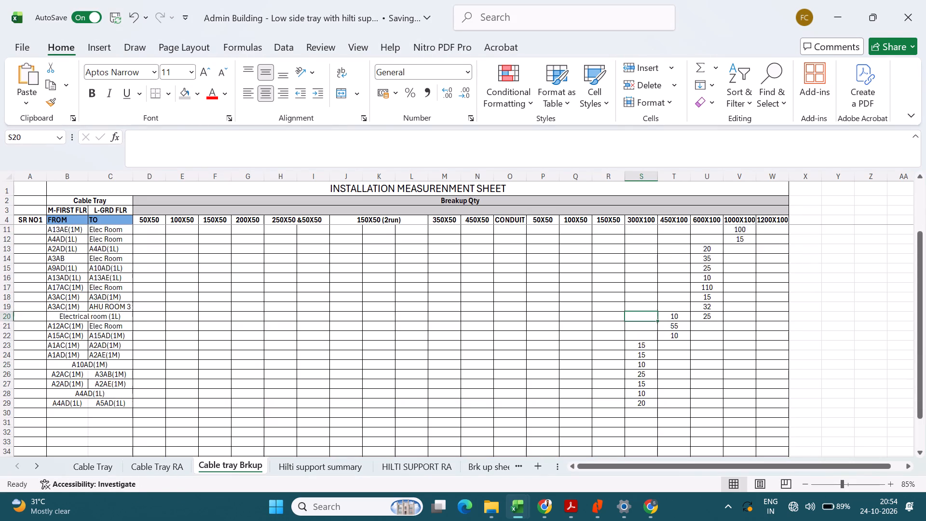
pyautogui.scroll(1, 305, 418)
pyautogui.click(83, 469)
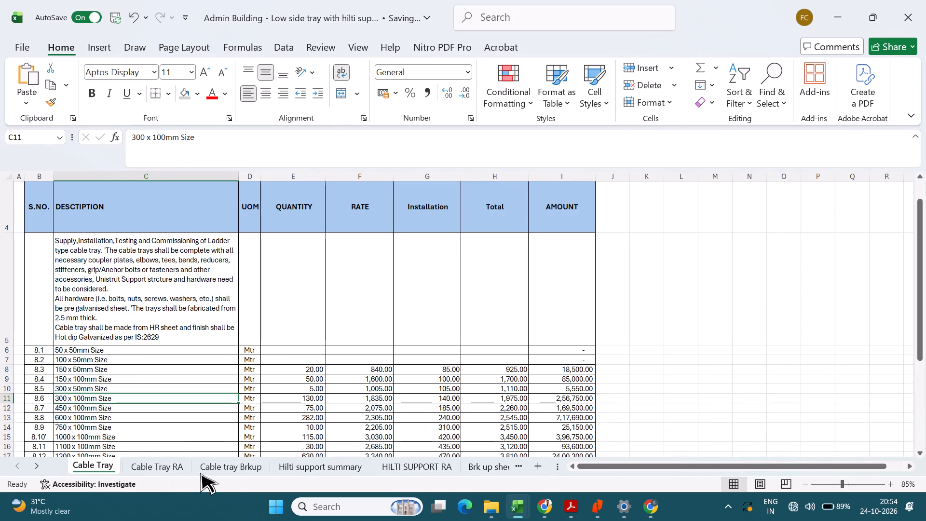
pyautogui.click(229, 468)
pyautogui.write('20')
pyautogui.press('Return')
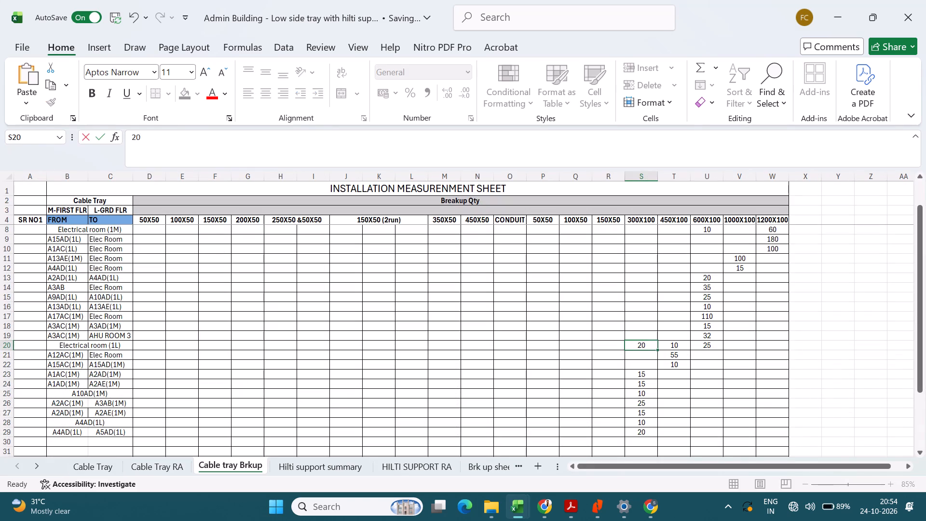
pyautogui.scroll(-3, 788, 295)
pyautogui.scroll(3, 774, 315)
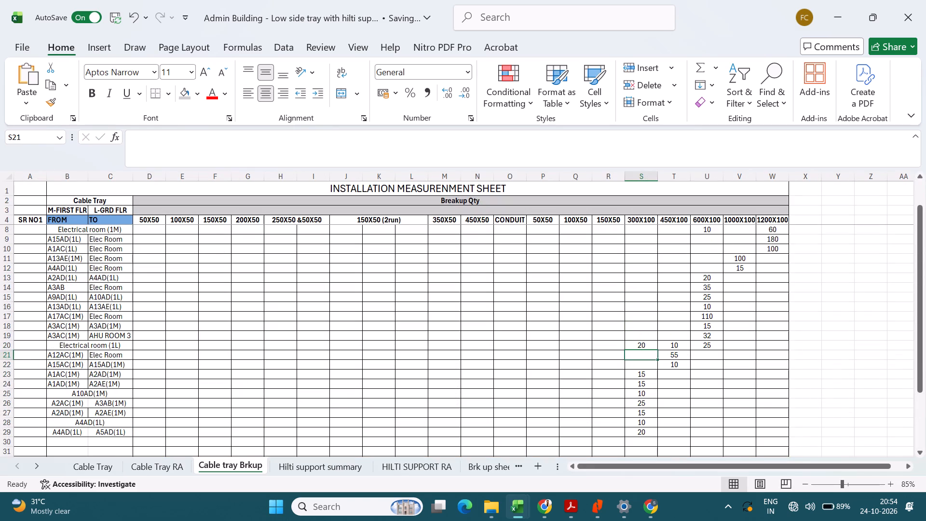
pyautogui.click(642, 350)
pyautogui.click(650, 344)
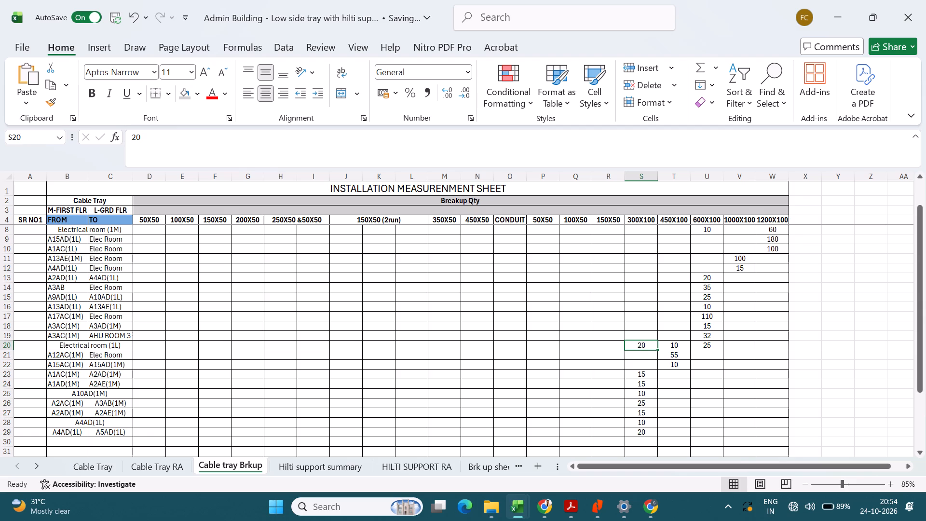
# Label the FROM cell of row 30 as A10AD(1M).
pyautogui.scroll(-1, 380, 355)
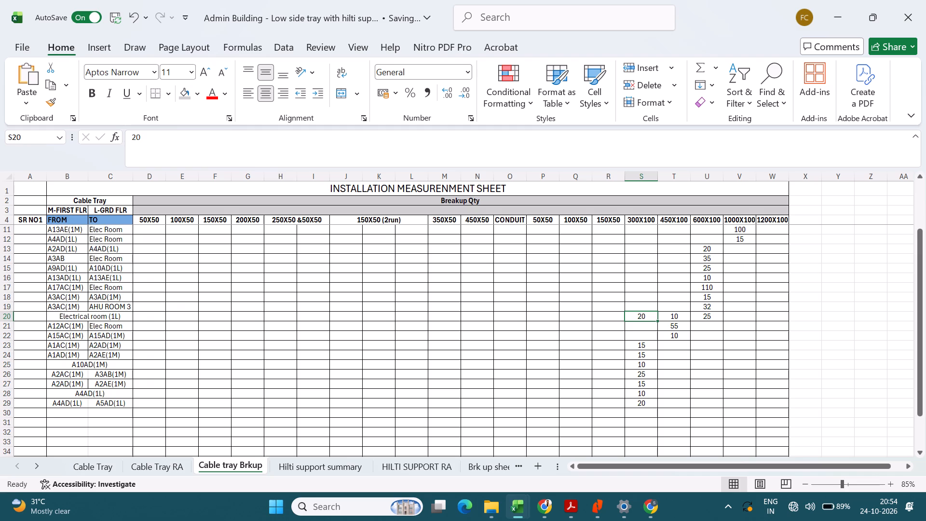
pyautogui.click(68, 418)
pyautogui.click(82, 413)
pyautogui.write('A10AD')
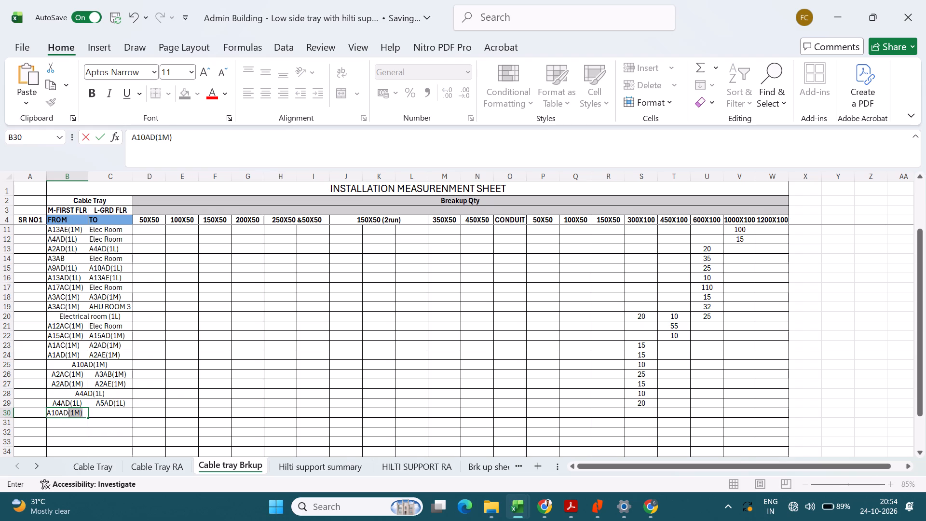
pyautogui.press('Right')
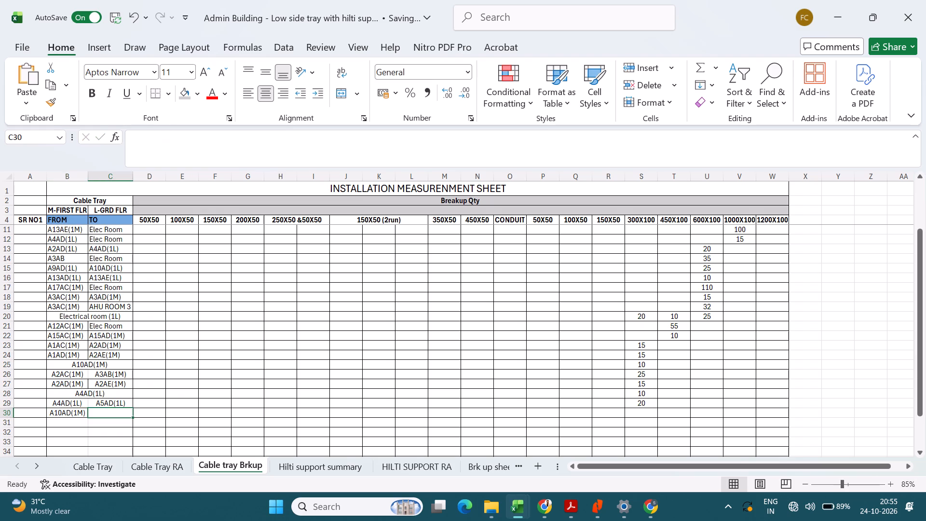
pyautogui.press('Left')
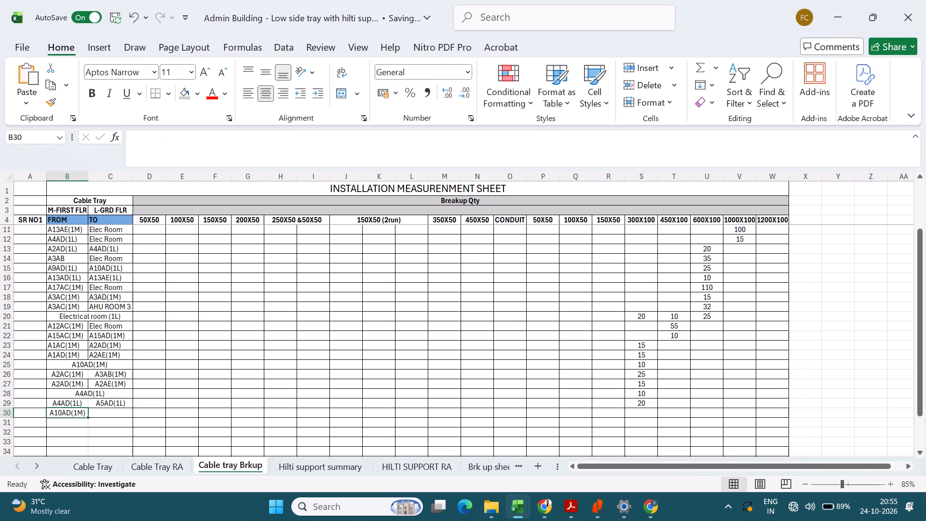
# Replace row 30's label with a copy of row 25's merged FROM/TO label, edited to read A10AD(1L).
pyautogui.press('Right')
pyautogui.press('Left')
pyautogui.click(112, 365)
pyautogui.hotkey('ctrl', 'c')
pyautogui.click(80, 413)
pyautogui.hotkey('ctrl', 'v')
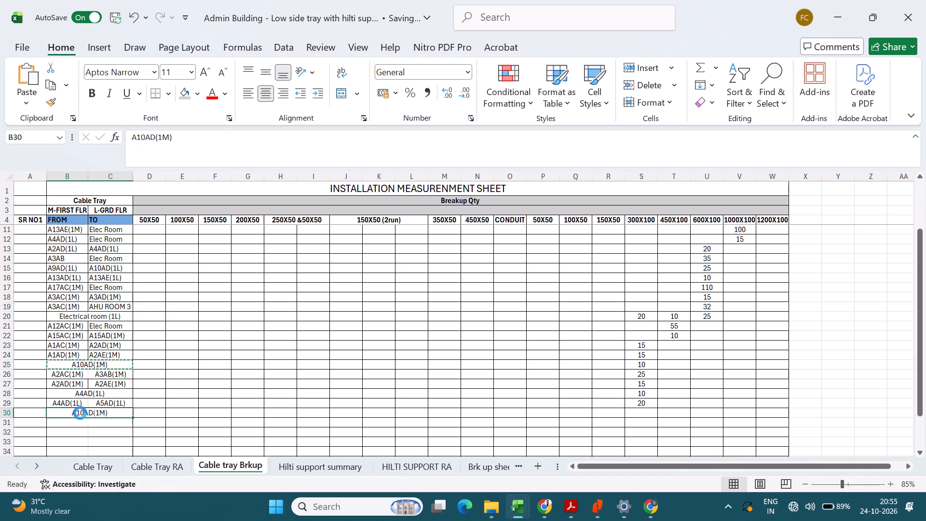
pyautogui.doubleClick(88, 412)
pyautogui.click(78, 414)
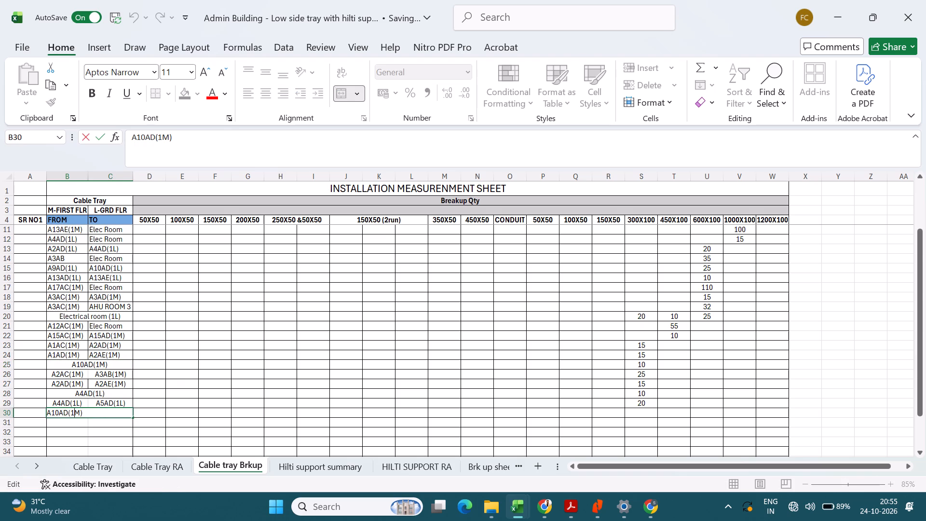
pyautogui.press('l')
pyautogui.press('Return')
# Enter 10 as the 300X100 quantity for the A10AD(1L) row.
pyautogui.press('Up')
pyautogui.press('Right')
pyautogui.press('Right')
pyautogui.press('Right')
pyautogui.press('Right')
pyautogui.press('Right')
pyautogui.press('Right')
pyautogui.press('Right')
pyautogui.press('Right')
pyautogui.press('Right')
pyautogui.press('Right')
pyautogui.press('Right')
pyautogui.press('Right')
pyautogui.press('Right')
pyautogui.press('Right')
pyautogui.press('Right')
pyautogui.press('Right')
pyautogui.press('Right')
pyautogui.press('Right')
pyautogui.press('Right')
pyautogui.press('Left')
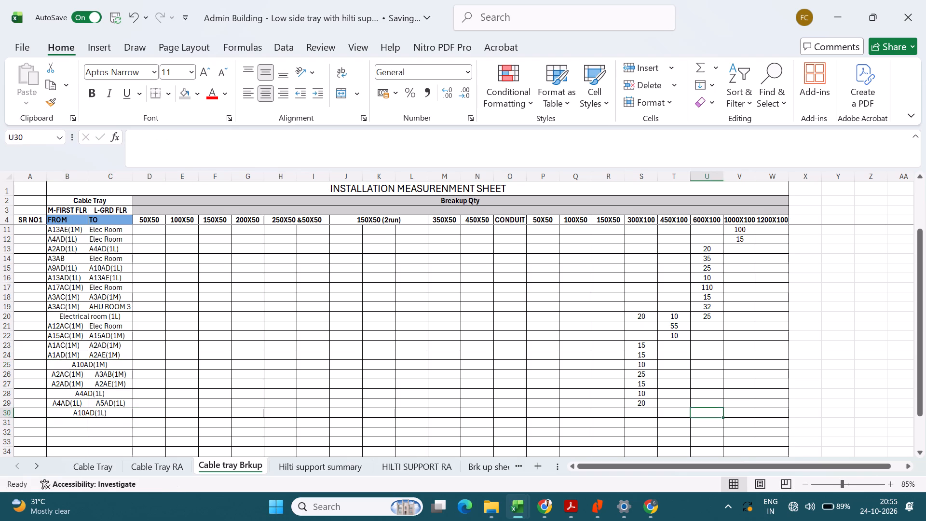
pyautogui.press('Left')
pyautogui.press('Left')
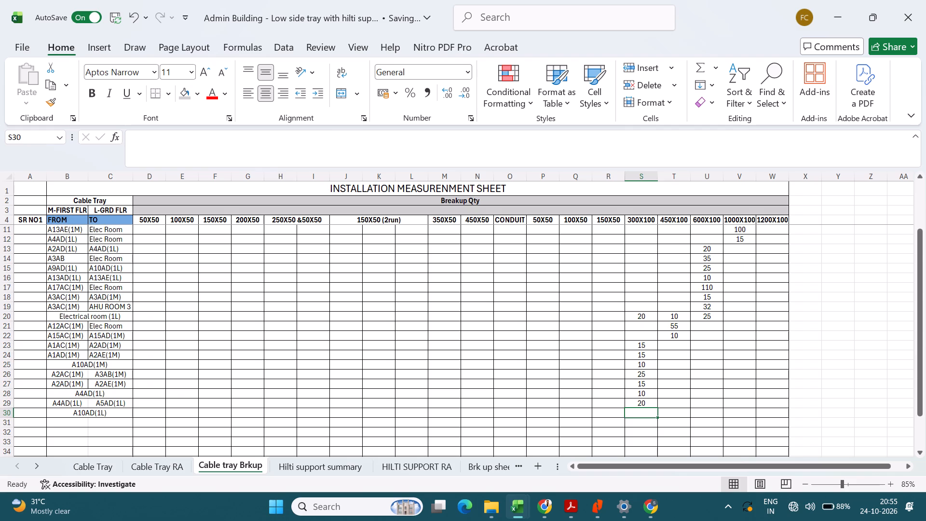
pyautogui.press('4')
pyautogui.press('BackSpace')
pyautogui.write('10')
pyautogui.press('Return')
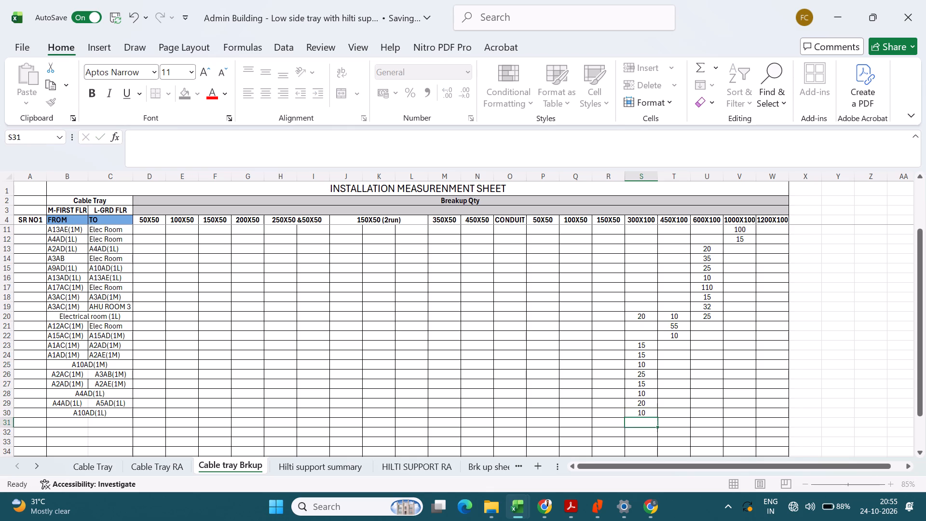
# Set the 300X100 quantity for Electrical room (1L) to 10.
pyautogui.press('Up')
pyautogui.press('Down')
pyautogui.press('Up')
pyautogui.press('Up')
pyautogui.press('Up')
pyautogui.press('Up')
pyautogui.press('Up')
pyautogui.press('Up')
pyautogui.press('Up')
pyautogui.press('Up')
pyautogui.press('Up')
pyautogui.press('Up')
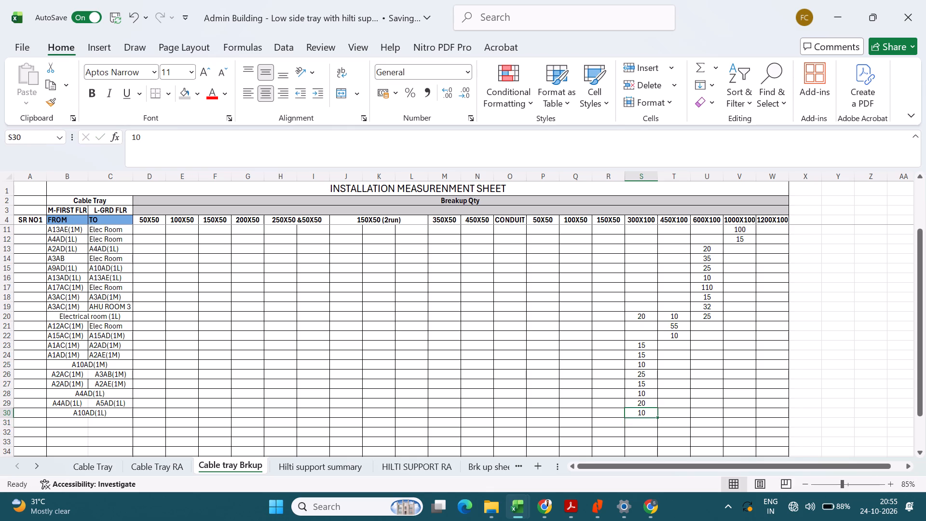
pyautogui.press('Up')
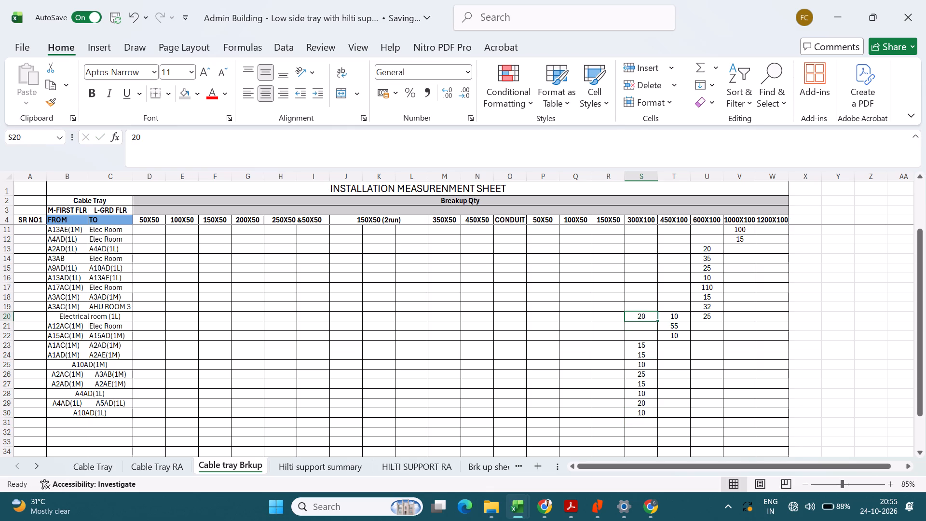
pyautogui.write('10')
pyautogui.press('Return')
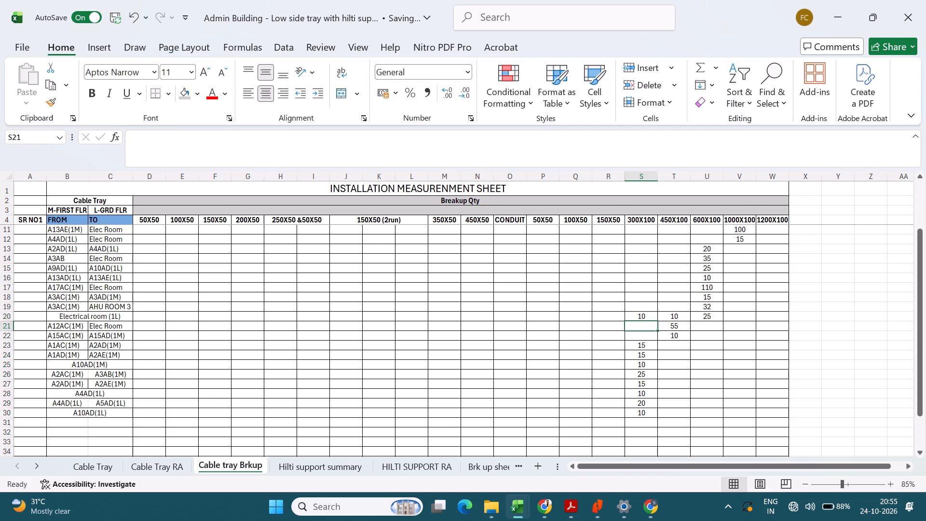
# Label row 31 as A12AD(1L), merged and centred across the FROM and TO cells.
pyautogui.scroll(-2, 242, 344)
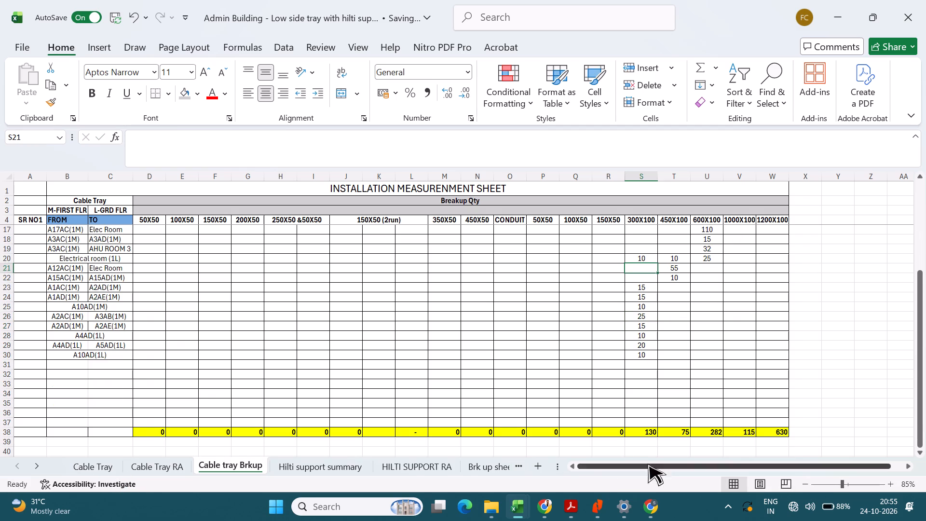
pyautogui.doubleClick(650, 430)
pyautogui.click(514, 378)
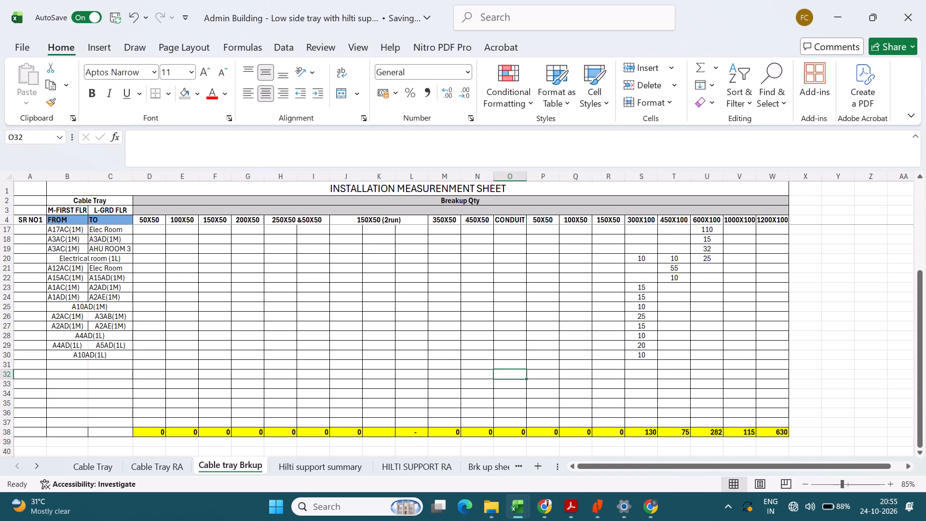
pyautogui.click(72, 365)
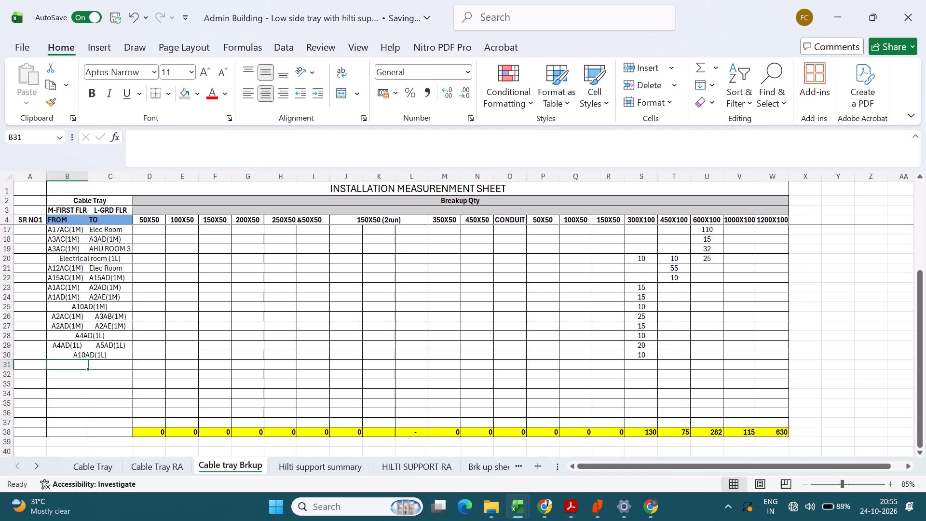
pyautogui.write('A12AD')
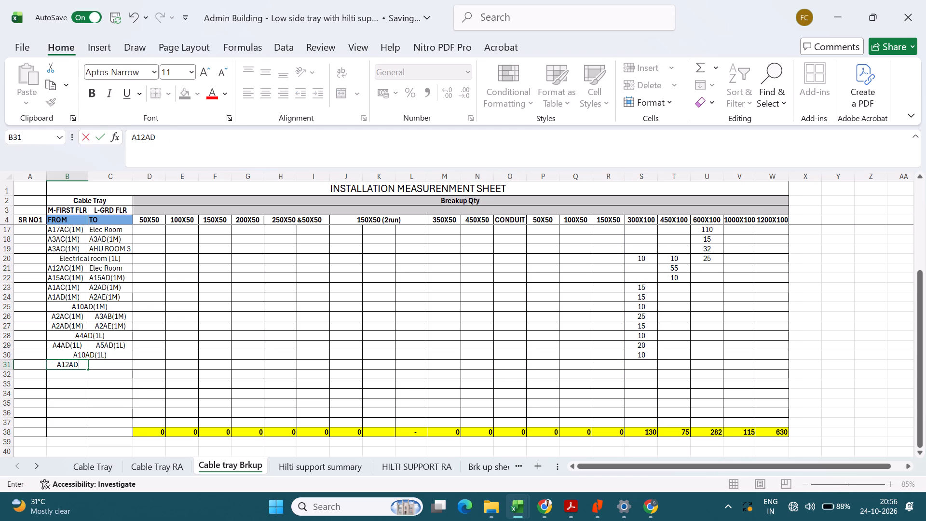
pyautogui.write('(1L')
pyautogui.hotkey('shift', ')')
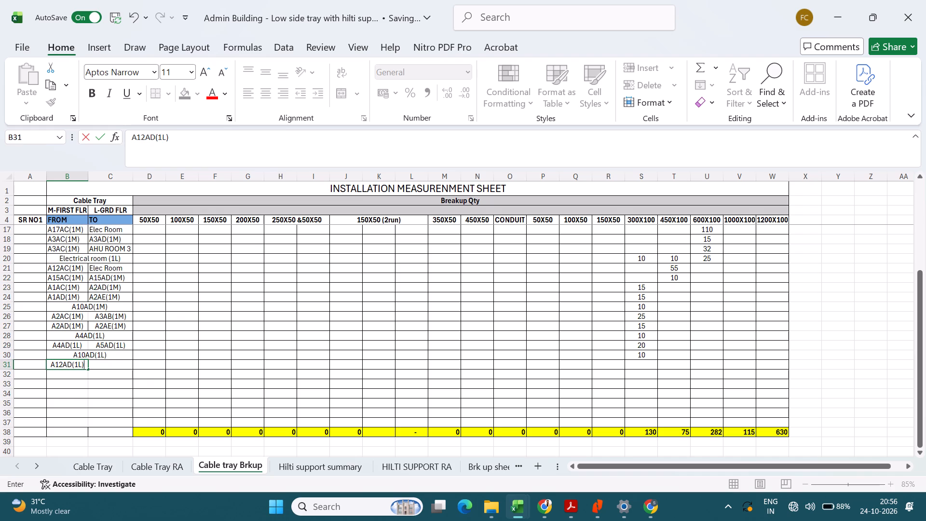
pyautogui.press('Tab')
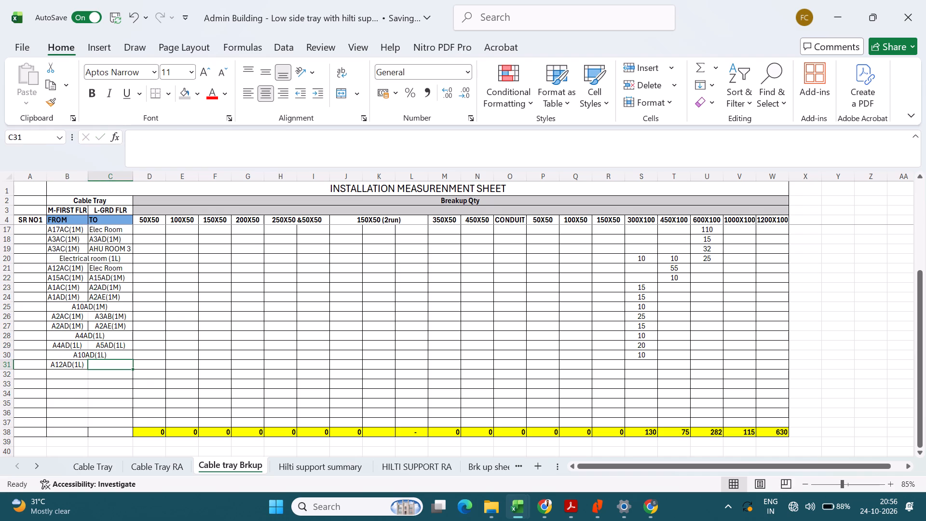
pyautogui.moveTo(82, 366); pyautogui.dragTo(95, 366)
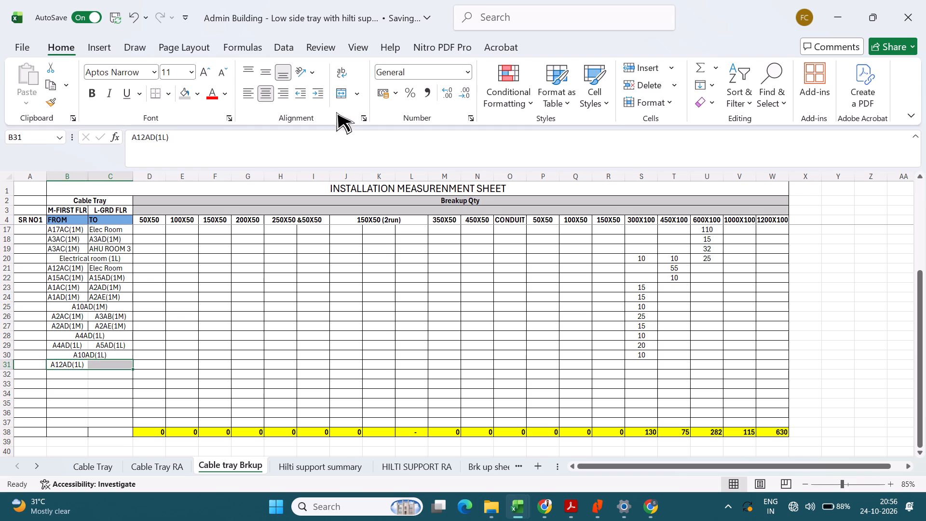
pyautogui.click(338, 96)
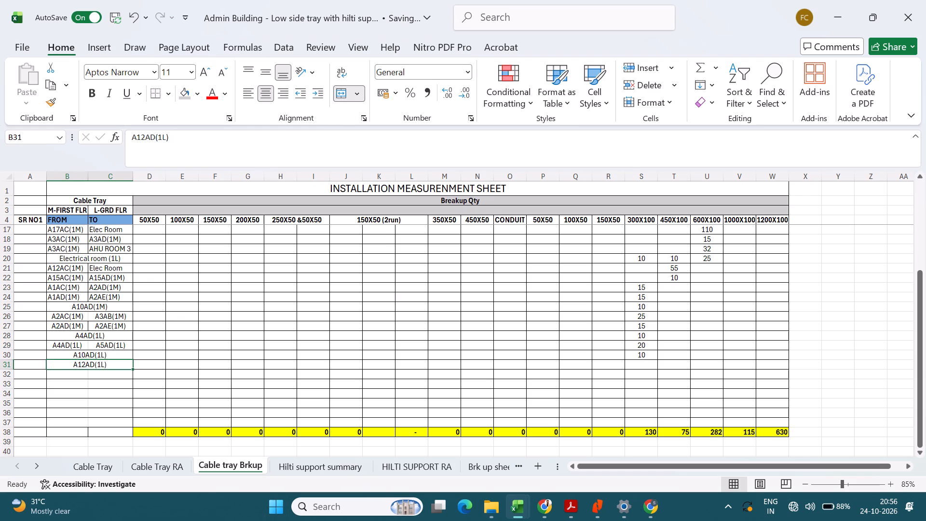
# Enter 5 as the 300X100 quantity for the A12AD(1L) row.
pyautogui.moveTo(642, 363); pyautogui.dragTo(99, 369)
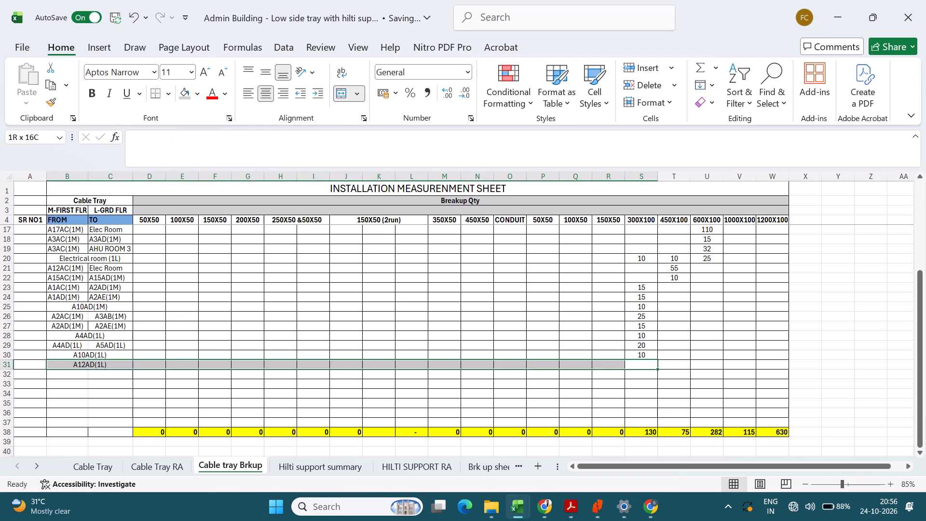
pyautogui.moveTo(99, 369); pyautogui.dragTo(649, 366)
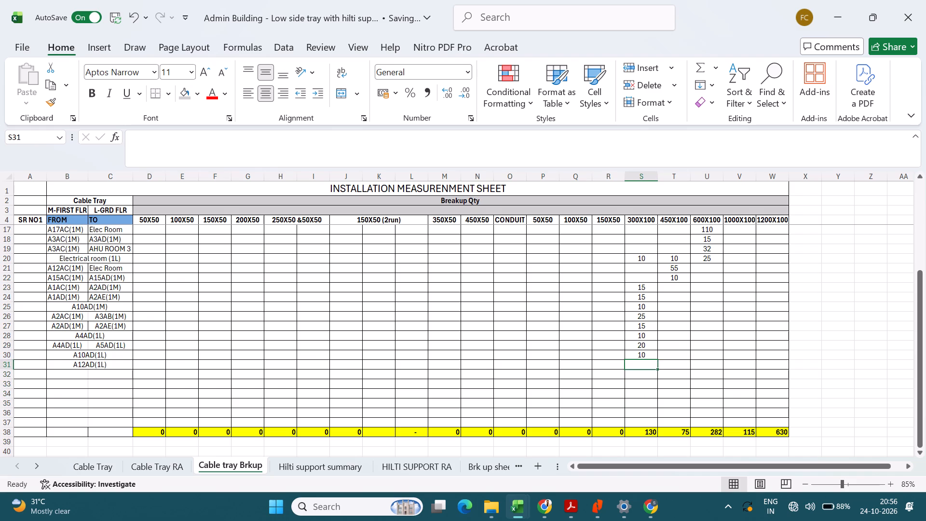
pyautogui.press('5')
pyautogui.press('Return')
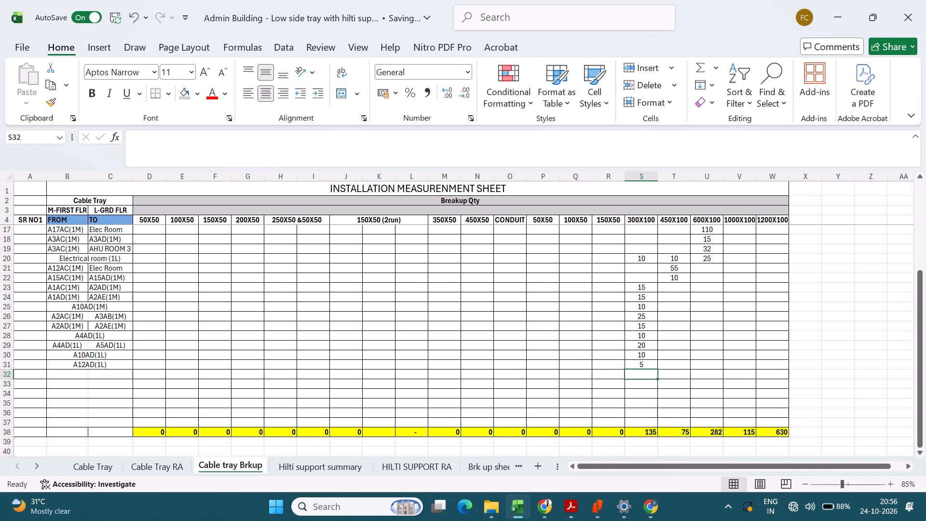
# Set the 300X100 quantity for the A12AD(1L) row to 10.
pyautogui.press('Up')
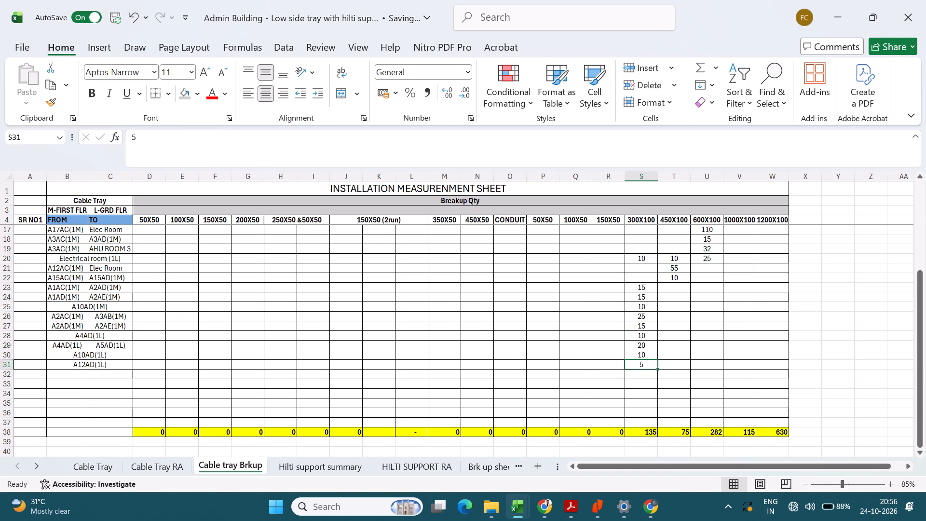
pyautogui.press('Left')
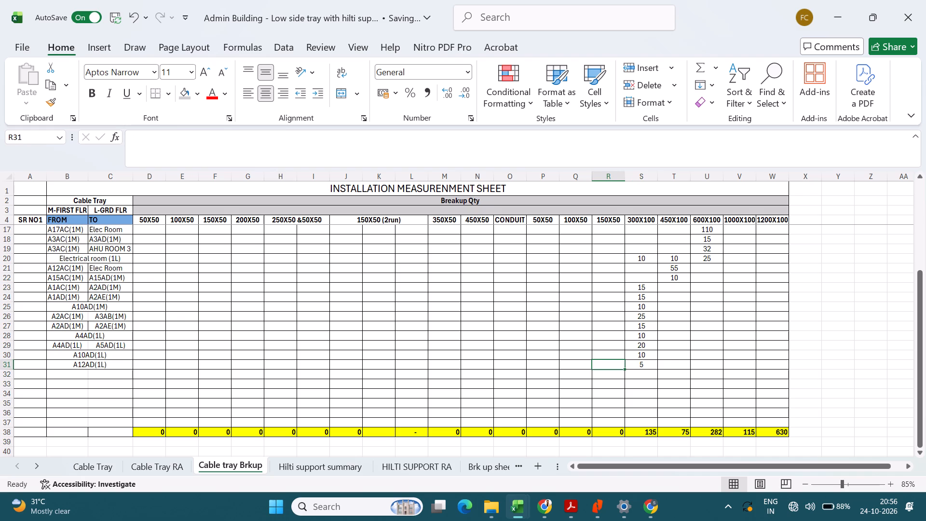
pyautogui.press('Right')
pyautogui.write('10')
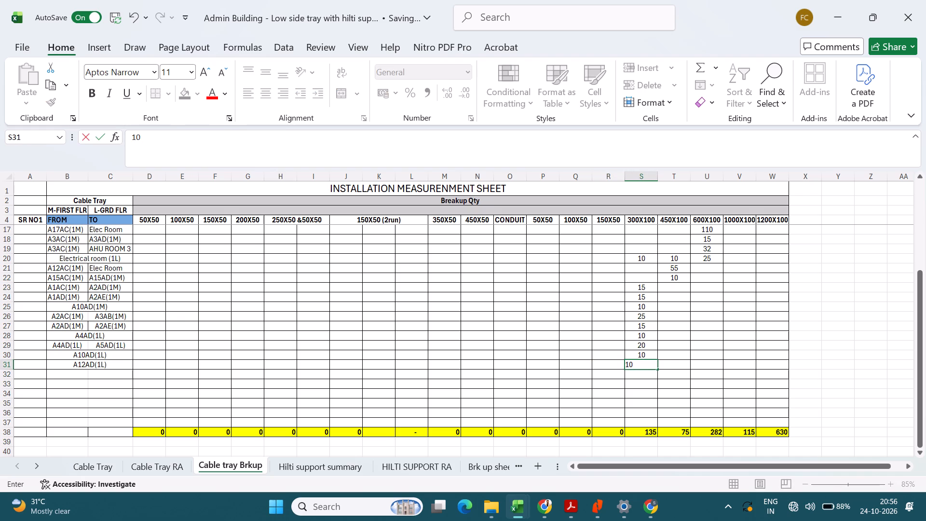
pyautogui.press('Return')
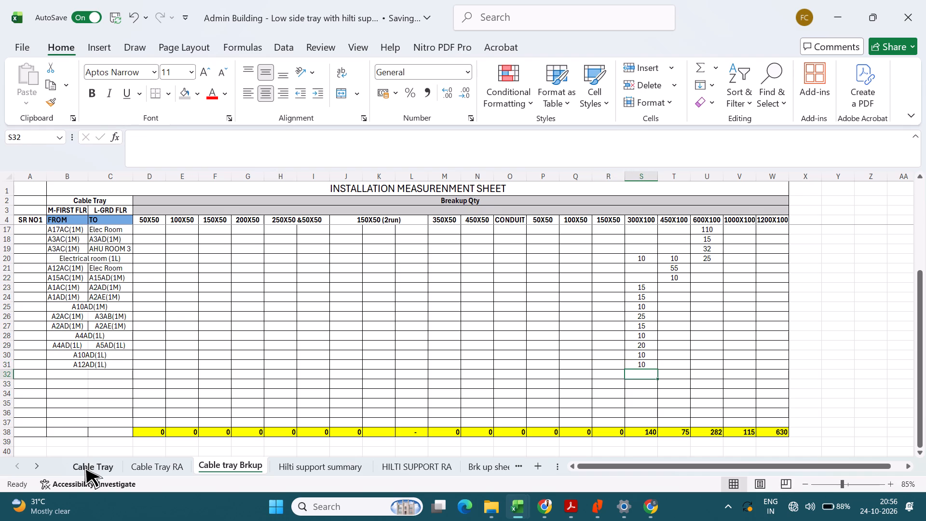
# Go to the 300 x 100mm quantity cell on the Cable Tray sheet.
pyautogui.click(91, 468)
pyautogui.click(296, 397)
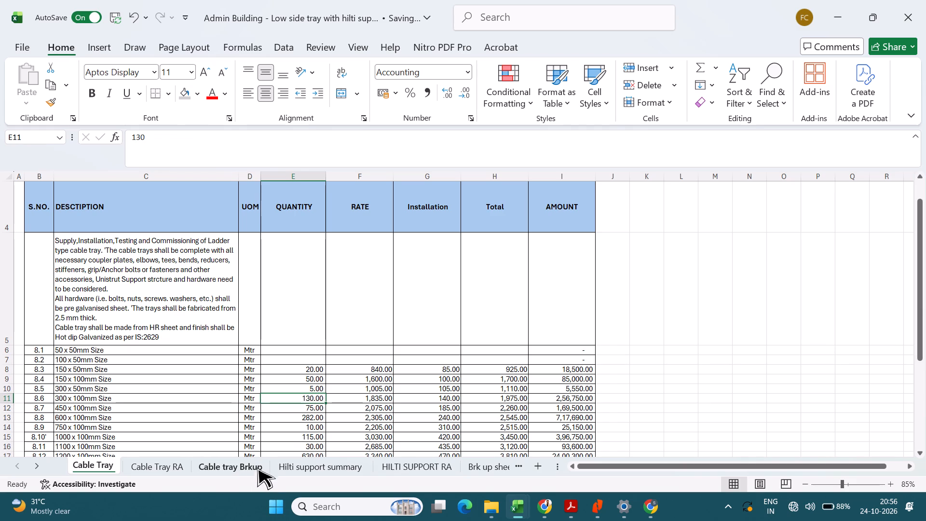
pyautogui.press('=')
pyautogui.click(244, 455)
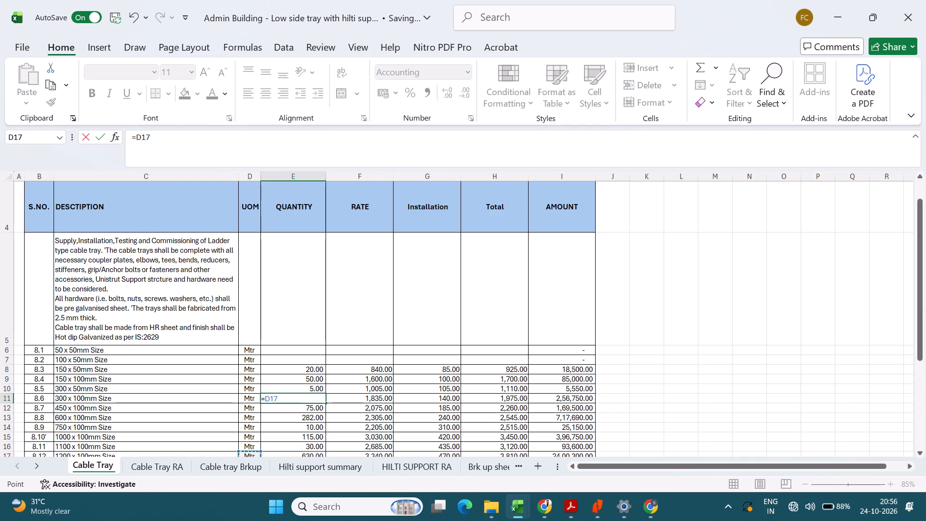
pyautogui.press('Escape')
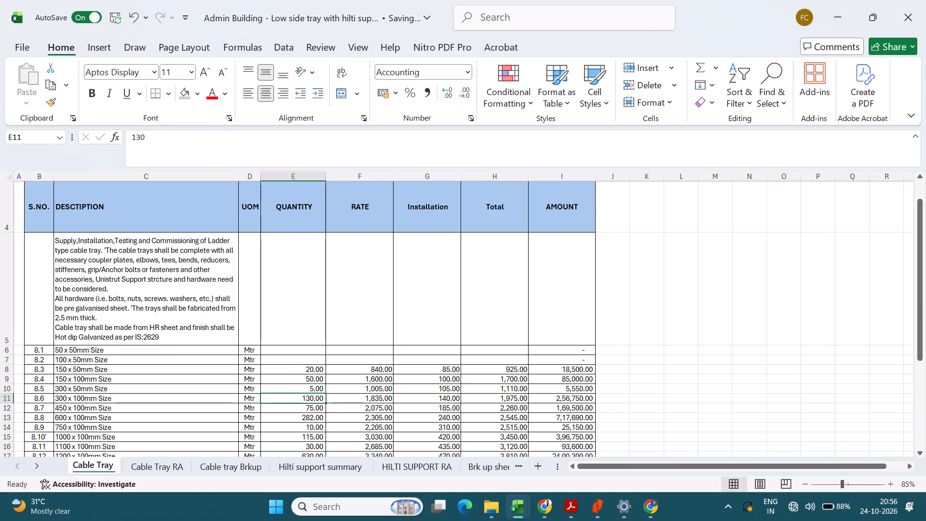
# Link the 300 x 100mm quantity to the 300X100 total in cell S38 of the Cable tray Brkup sheet.
pyautogui.press('=')
pyautogui.click(250, 463)
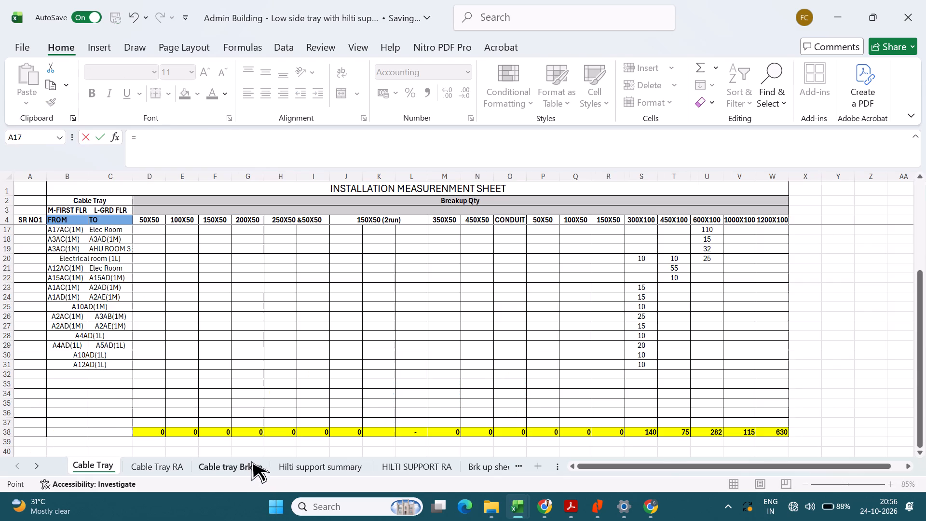
pyautogui.click(631, 431)
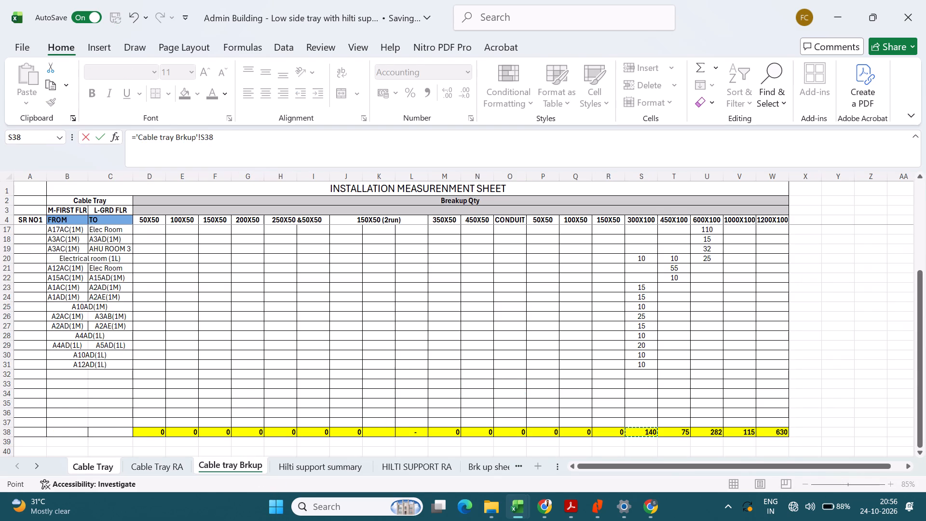
pyautogui.press('Return')
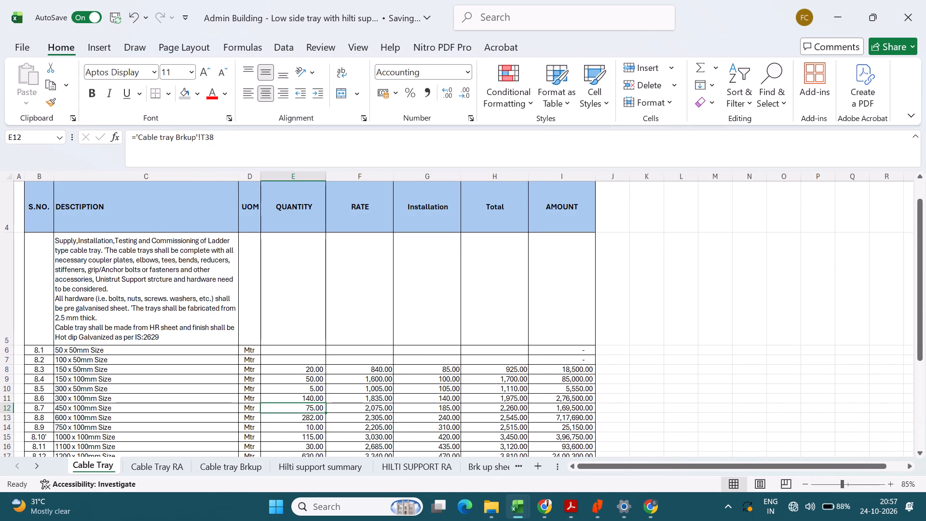
# Check the 150 x 100mm quantity on Cable Tray and rename Cable tray Brkup's column R heading as 150X100.
pyautogui.click(293, 379)
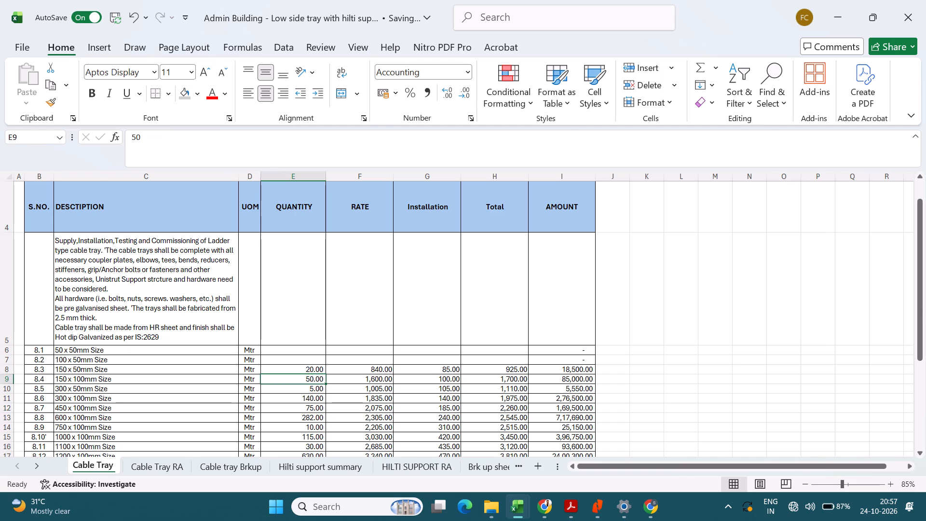
pyautogui.click(248, 464)
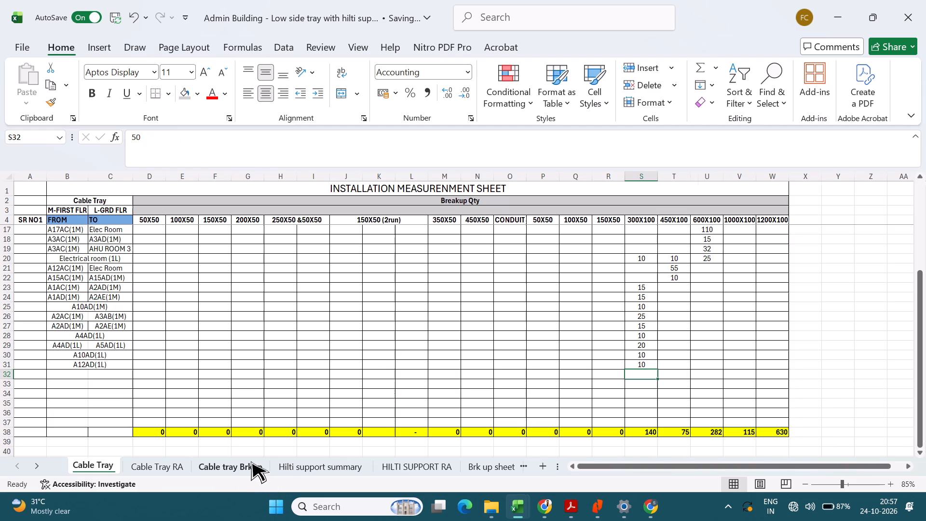
pyautogui.doubleClick(615, 217)
pyautogui.click(616, 221)
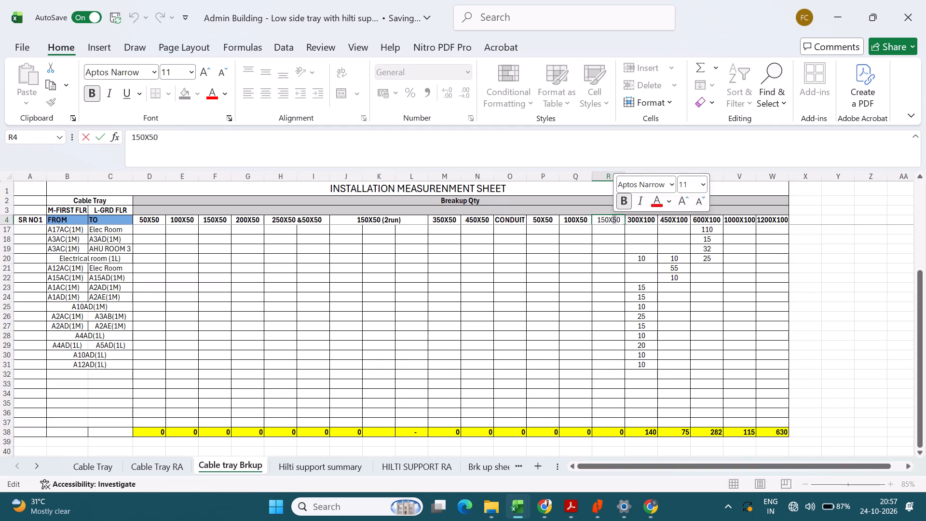
pyautogui.write('10')
pyautogui.click(590, 371)
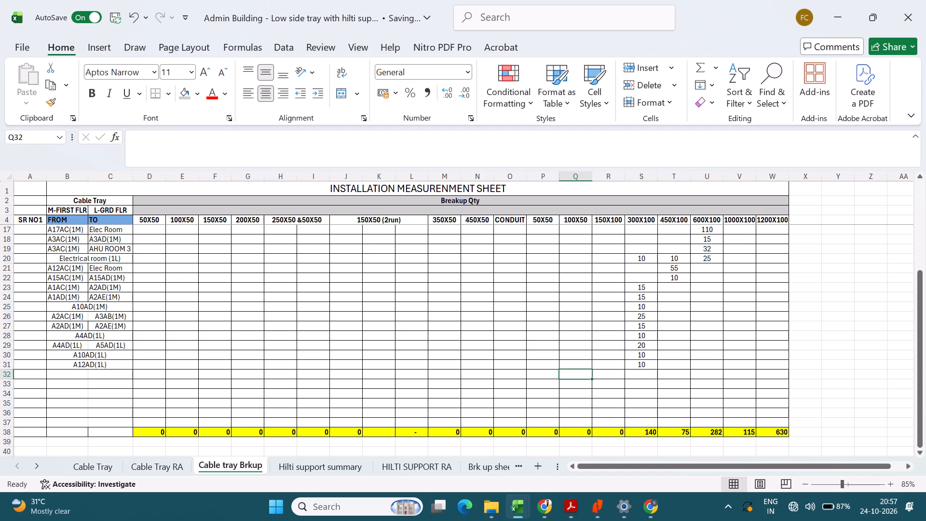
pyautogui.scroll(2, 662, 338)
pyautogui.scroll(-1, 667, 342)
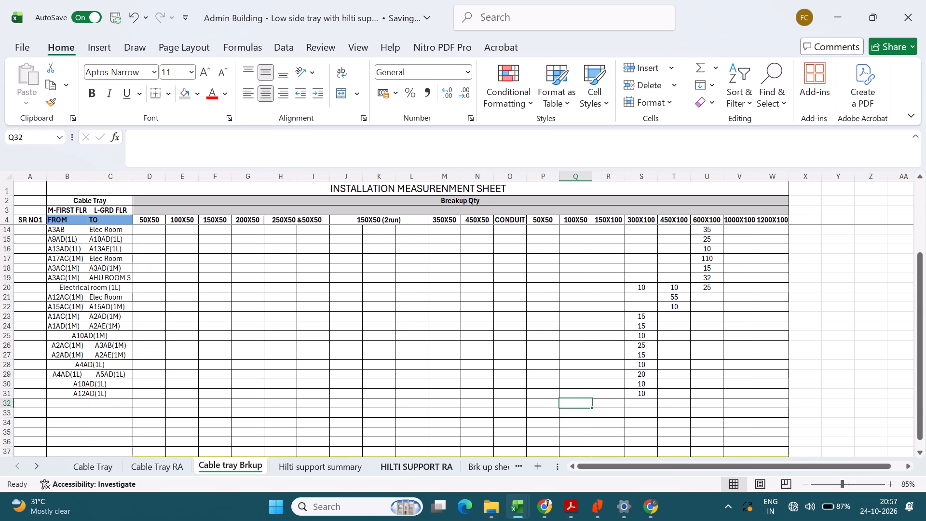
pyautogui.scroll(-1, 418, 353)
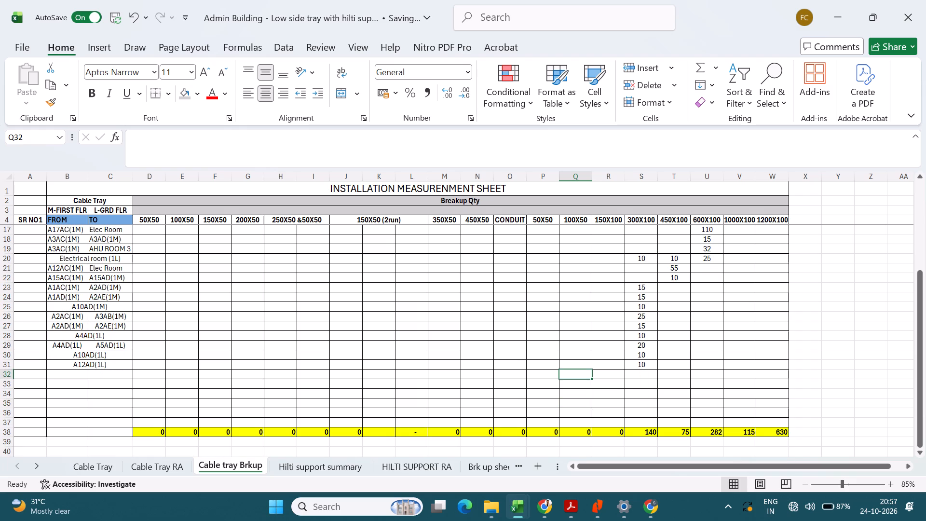
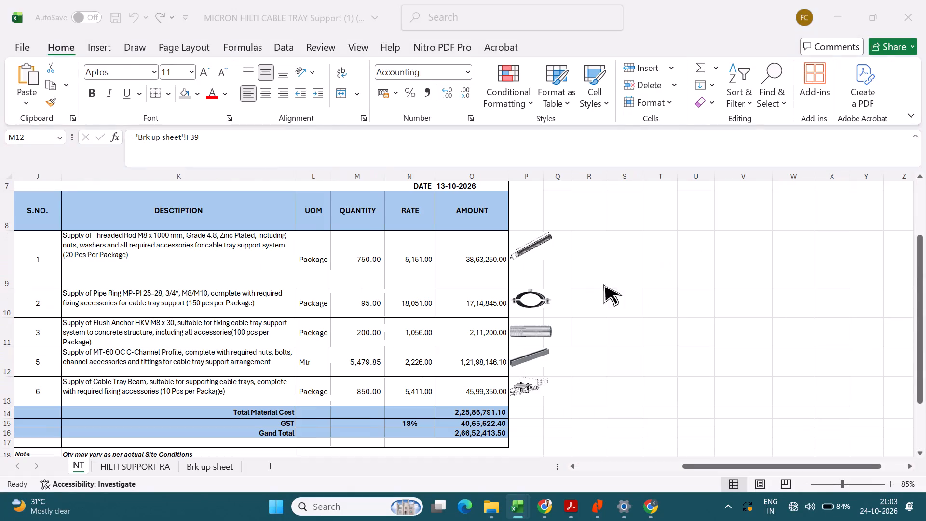
# Return to the Admin Building workbook and compare the Cable Tray quantities with the runs listed on Cable tray Brkup.
pyautogui.hotkey('alt', 'Tab')
pyautogui.click(80, 470)
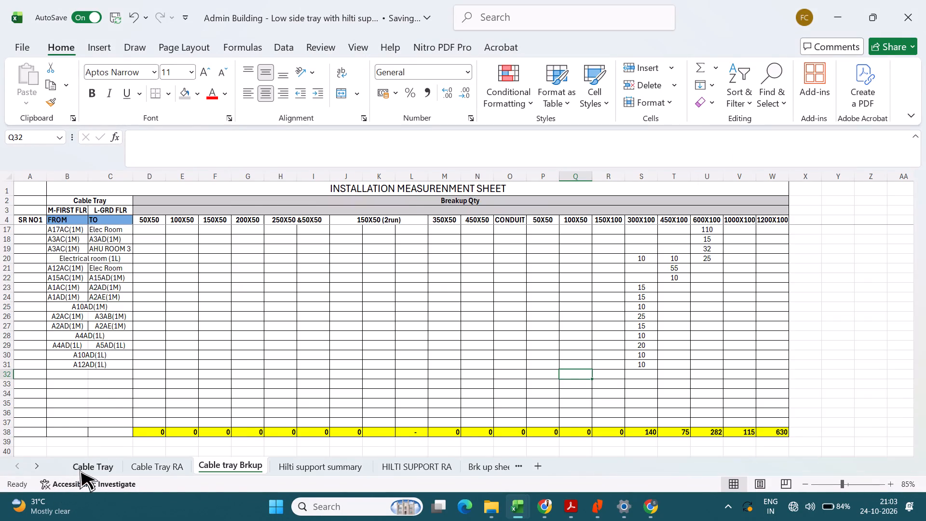
pyautogui.click(232, 462)
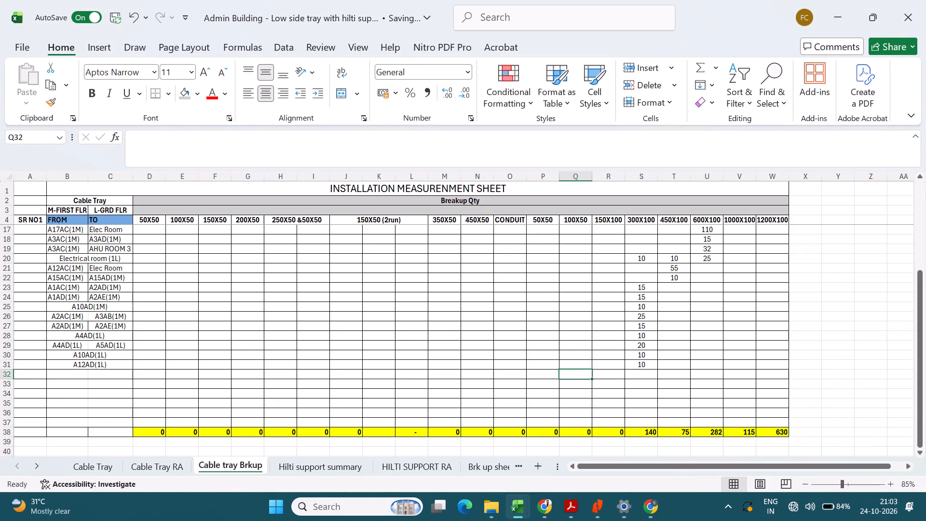
pyautogui.click(117, 363)
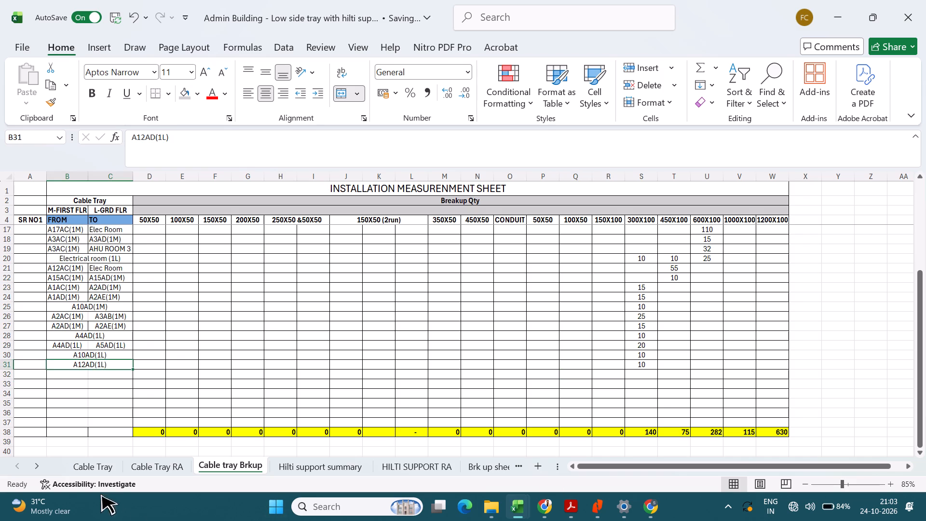
pyautogui.click(108, 467)
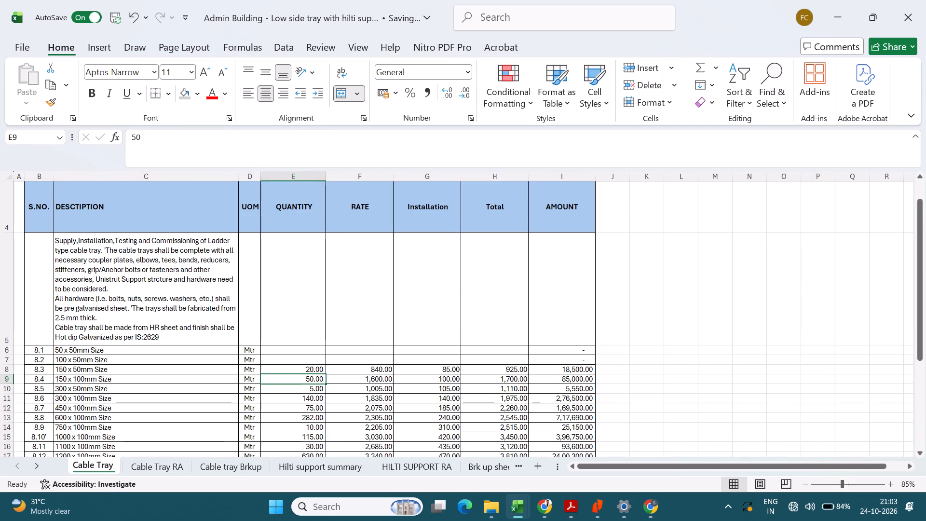
pyautogui.click(228, 468)
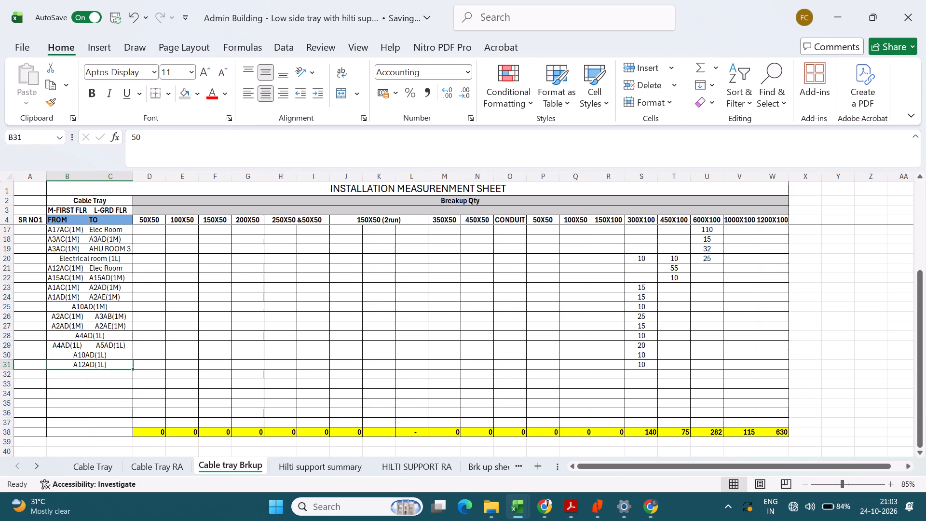
pyautogui.scroll(1, 617, 355)
pyautogui.scroll(-2, 619, 370)
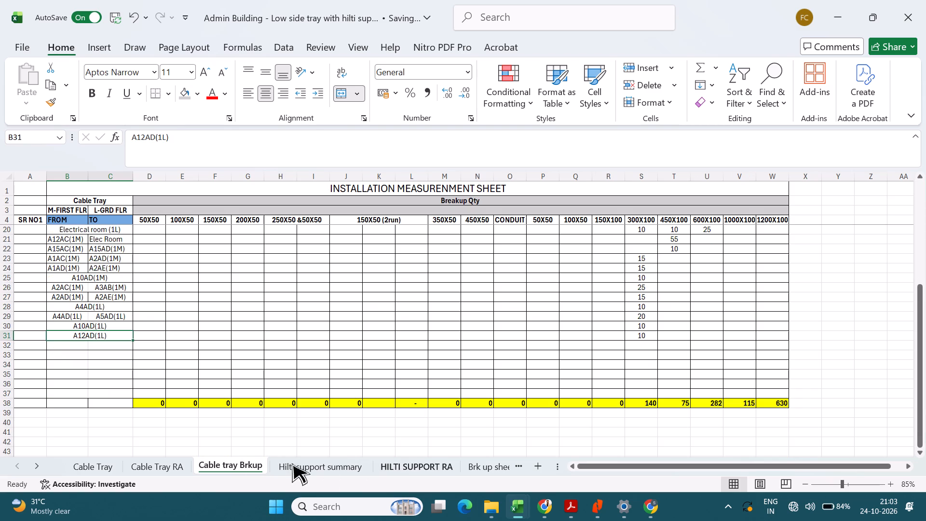
pyautogui.click(81, 474)
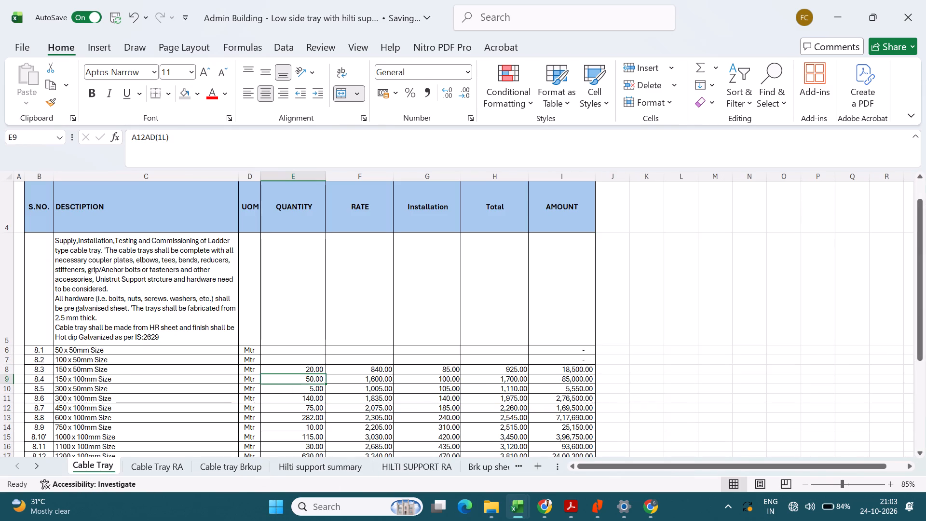
pyautogui.click(231, 469)
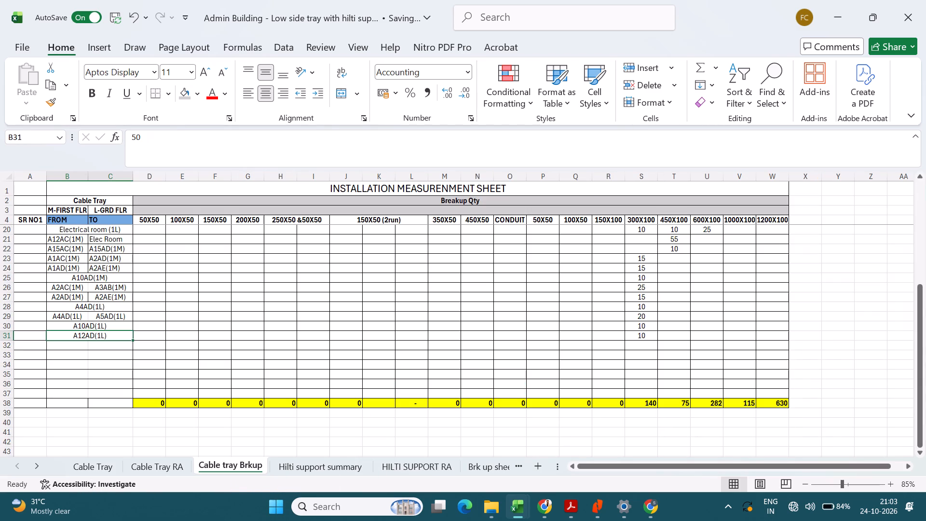
# Inspect the sum ranges of the 300X100 and 450X100 total formulas in row 38 of Cable tray Brkup.
pyautogui.doubleClick(643, 405)
pyautogui.scroll(4, 649, 358)
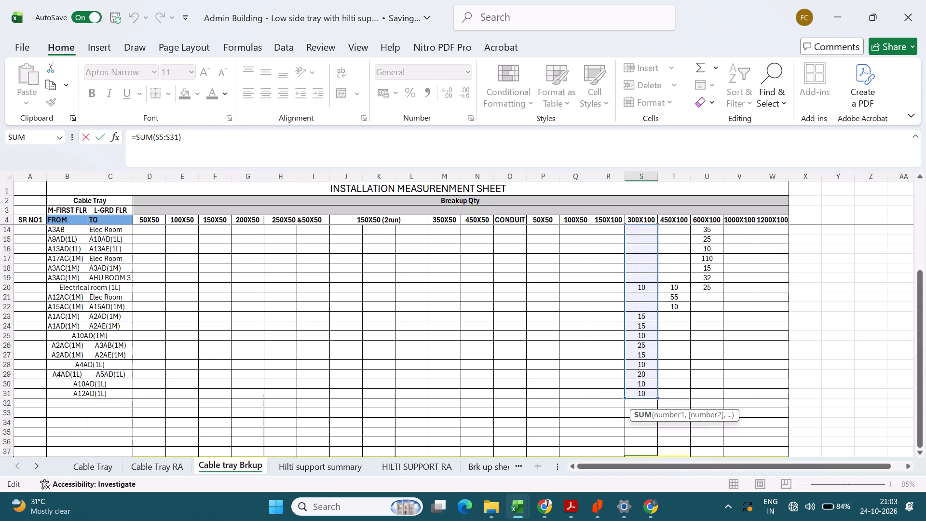
pyautogui.scroll(3, 678, 217)
pyautogui.scroll(-4, 680, 262)
pyautogui.click(711, 395)
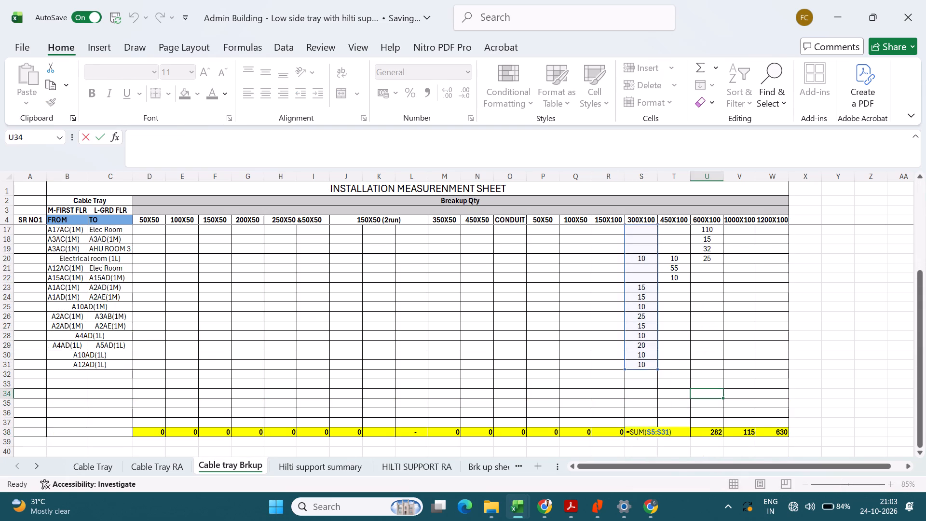
pyautogui.doubleClick(683, 431)
pyautogui.scroll(3, 683, 413)
pyautogui.click(761, 385)
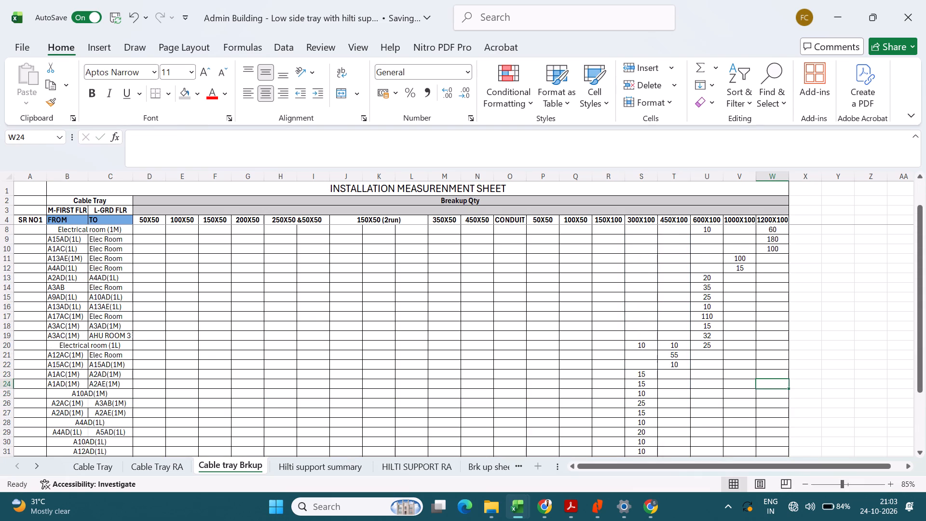
# Copy the 300X100 total formula from S38 into T38 through W38, so the larger tray sizes sum rows 5 to 31.
pyautogui.scroll(-4, 728, 402)
pyautogui.click(652, 404)
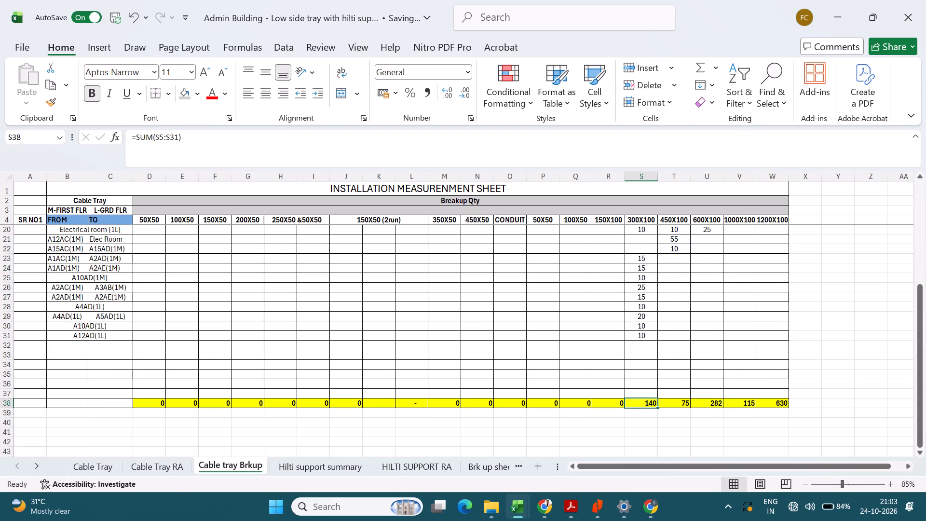
pyautogui.hotkey('ctrl', 'c')
pyautogui.press('Right')
pyautogui.hotkey('ctrl', 'v')
pyautogui.press('Right')
pyautogui.hotkey('ctrl', 'v')
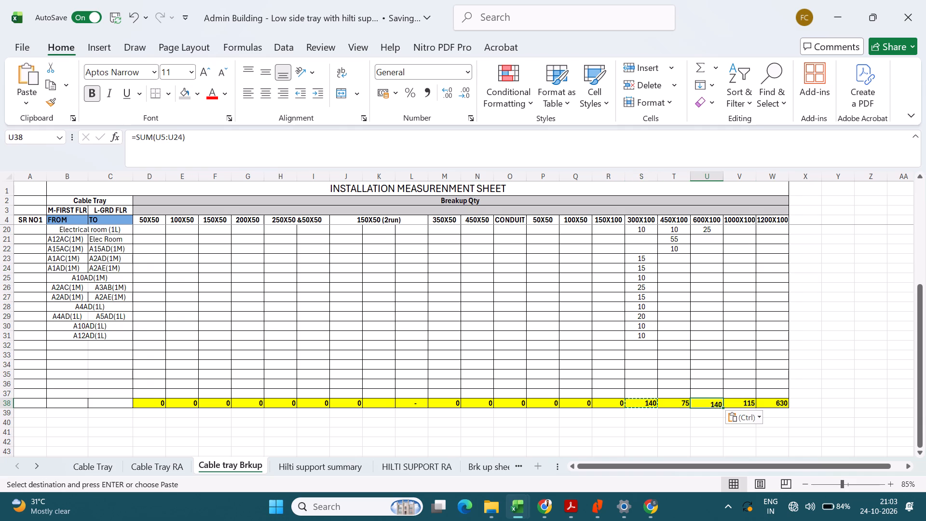
pyautogui.press('Right')
pyautogui.hotkey('ctrl', 'v')
pyautogui.press('Right')
pyautogui.hotkey('ctrl', 'v')
pyautogui.press('Left')
pyautogui.press('Left')
pyautogui.press('Left')
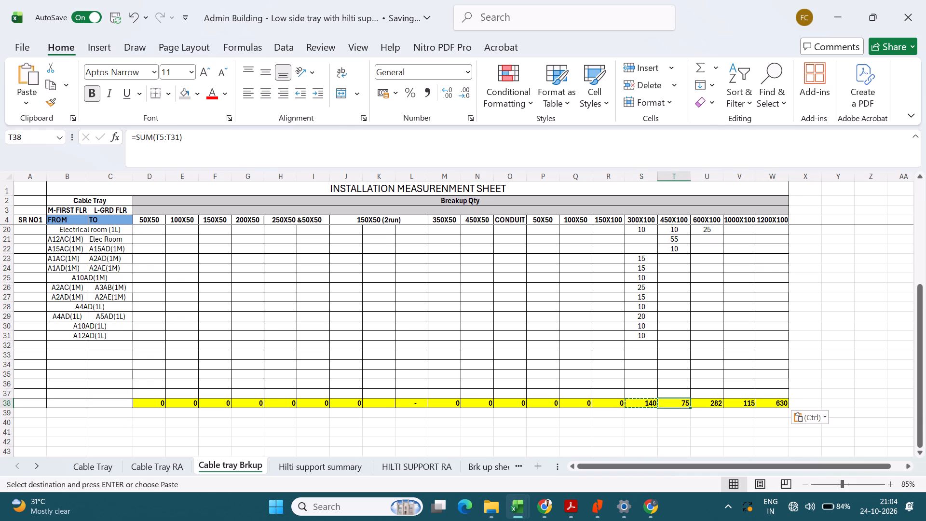
pyautogui.press('Escape')
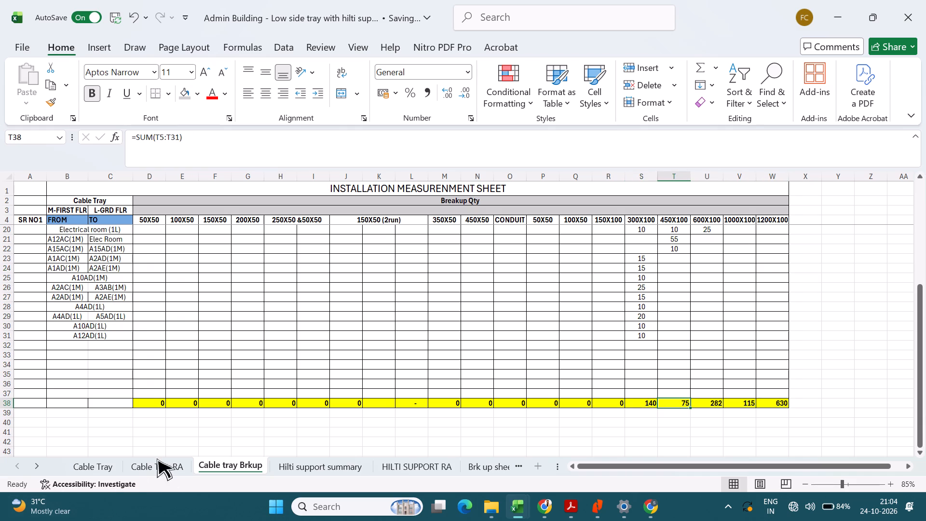
# Check the 450 x 100mm quantity link on Cable Tray, plus the T38 sum range and run rows on Cable tray Brkup.
pyautogui.click(106, 464)
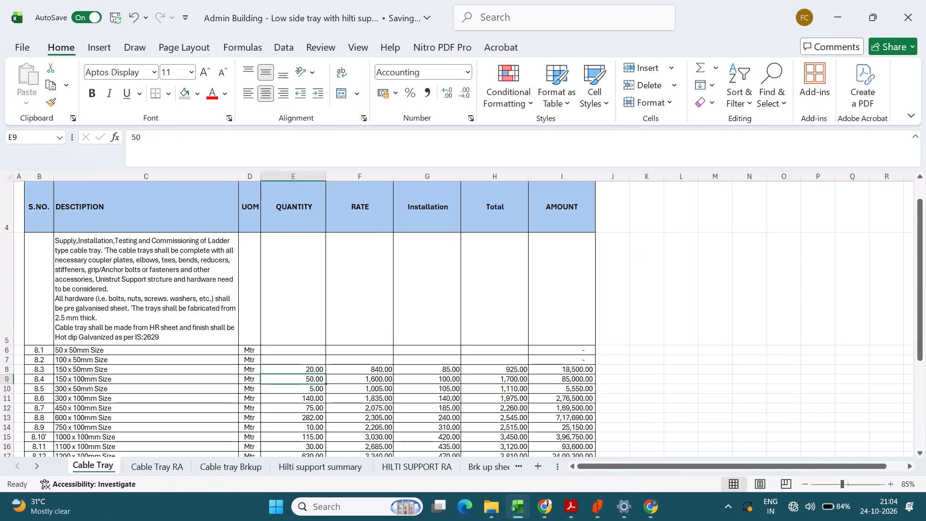
pyautogui.click(313, 408)
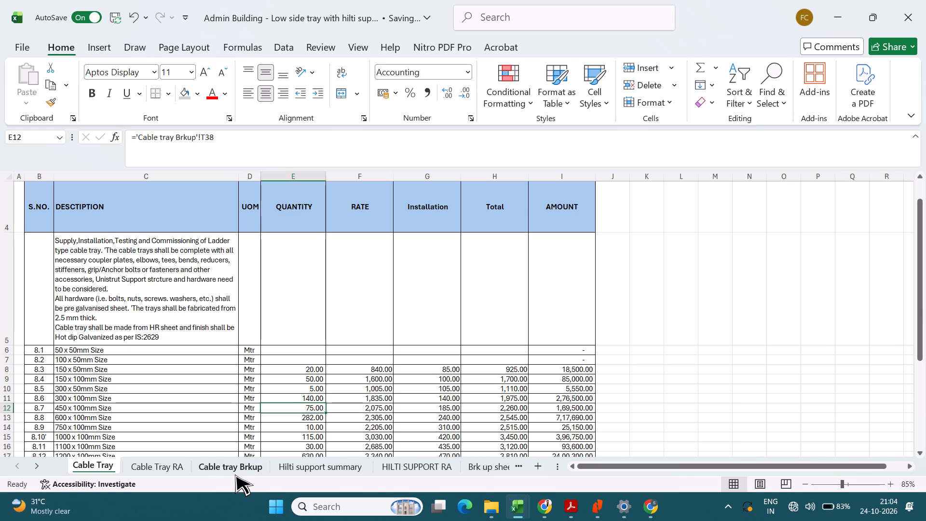
pyautogui.click(218, 468)
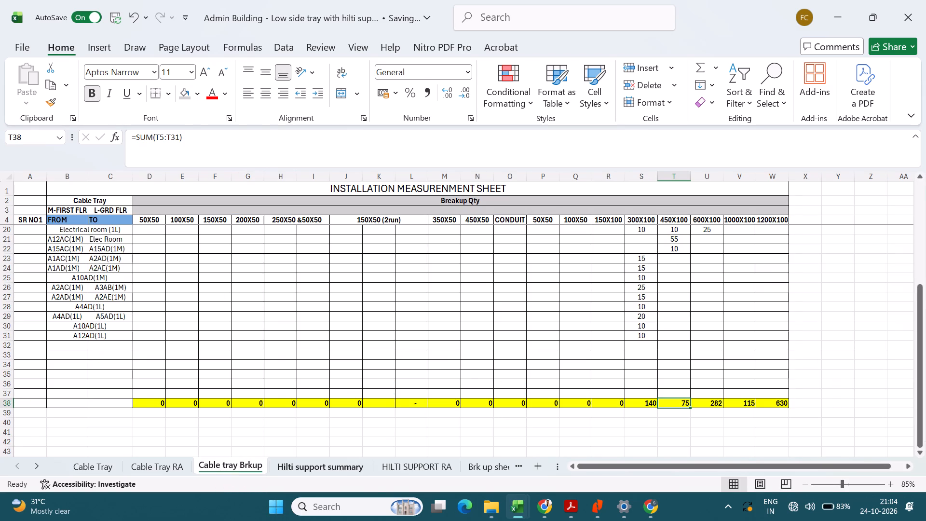
pyautogui.doubleClick(670, 403)
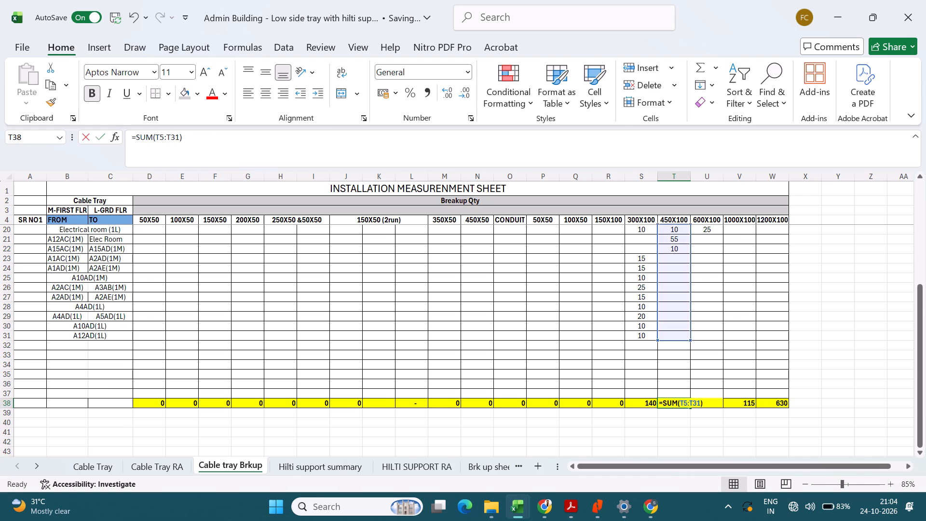
pyautogui.scroll(10, 673, 402)
pyautogui.scroll(-3, 675, 378)
pyautogui.click(611, 388)
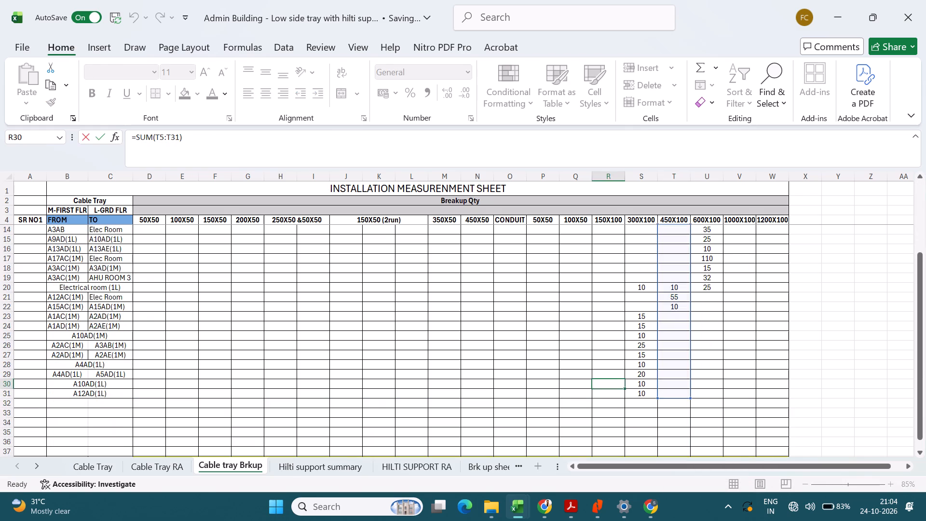
pyautogui.scroll(-2, 552, 396)
pyautogui.scroll(1, 551, 396)
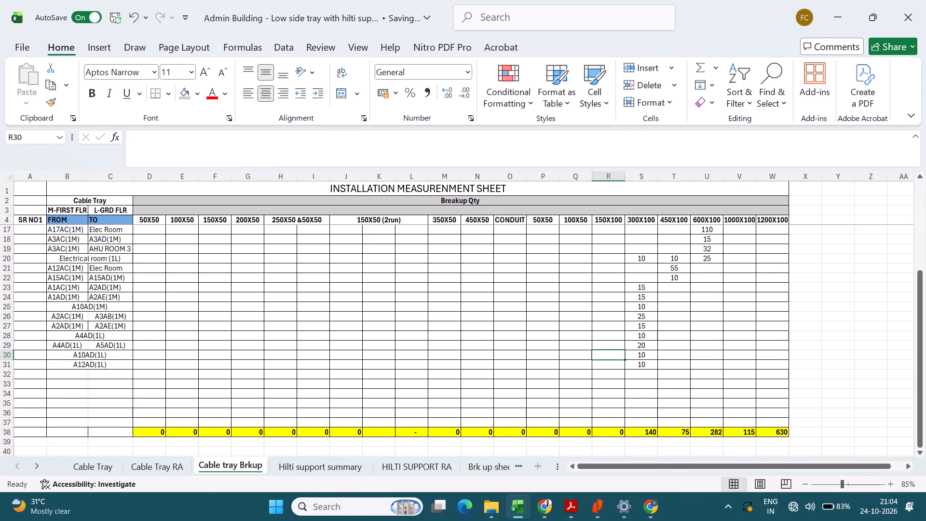
pyautogui.scroll(2, 437, 397)
pyautogui.scroll(-1, 457, 350)
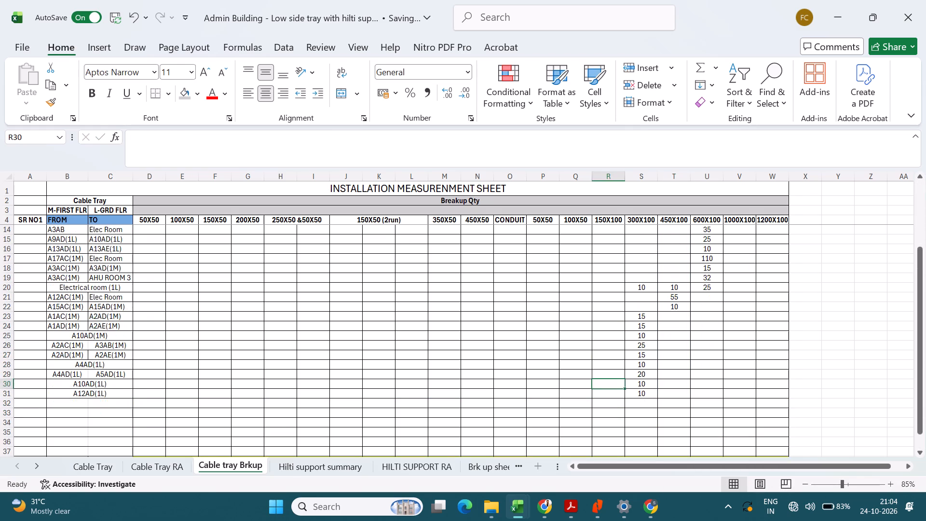
pyautogui.scroll(-1, 456, 306)
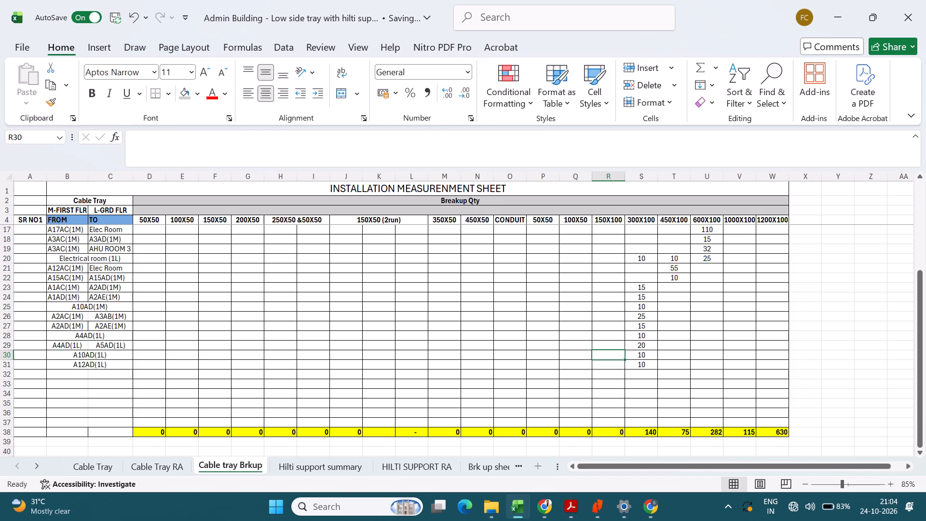
pyautogui.scroll(2, 401, 306)
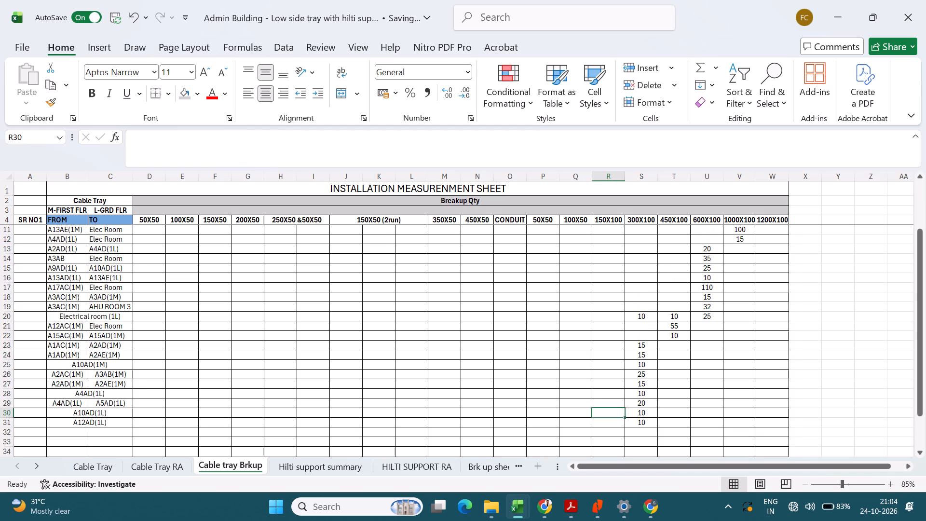
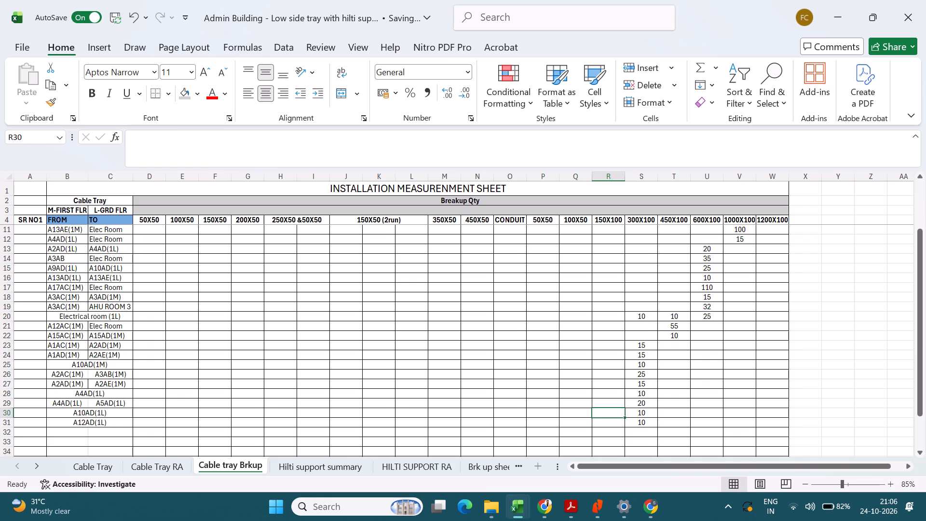
# Review the ladder and perforated tray sizes and quantities on the Cable Tray sheet, and save the workbook.
pyautogui.click(83, 467)
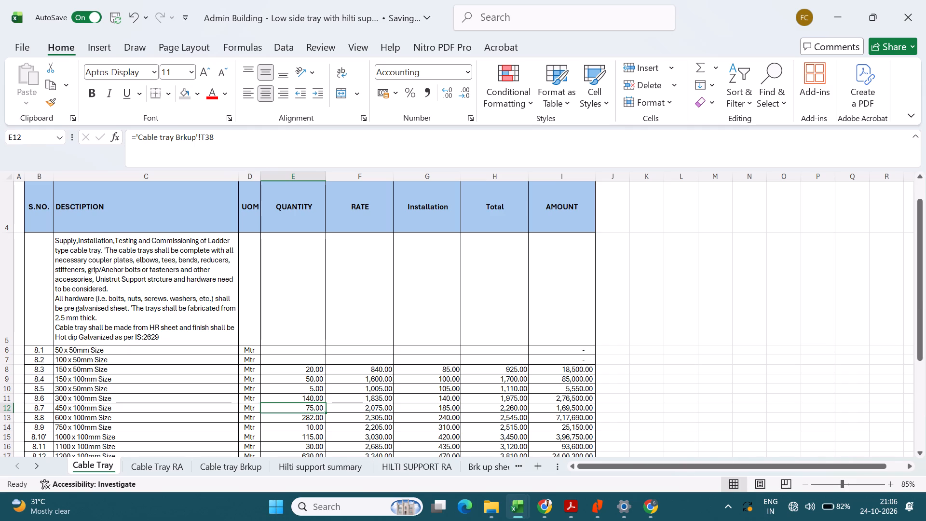
pyautogui.moveTo(150, 370); pyautogui.dragTo(150, 377)
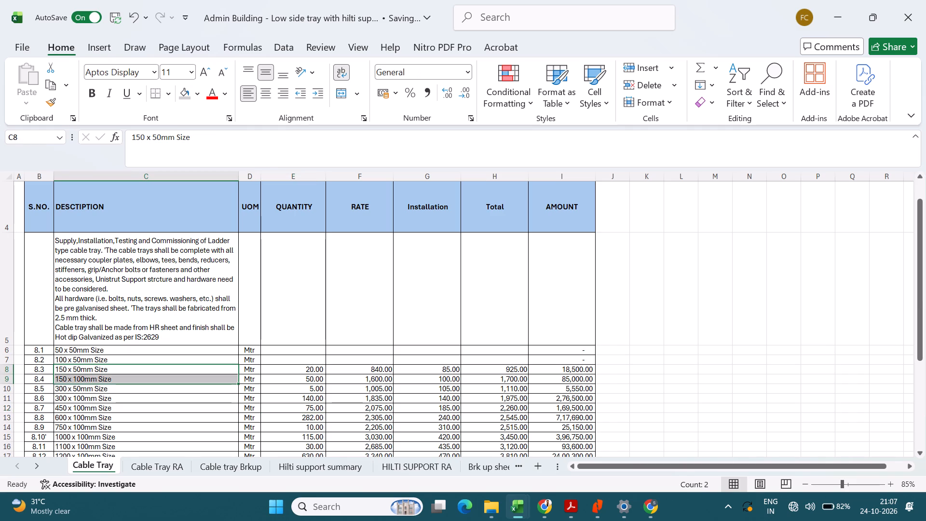
pyautogui.scroll(-1, 228, 398)
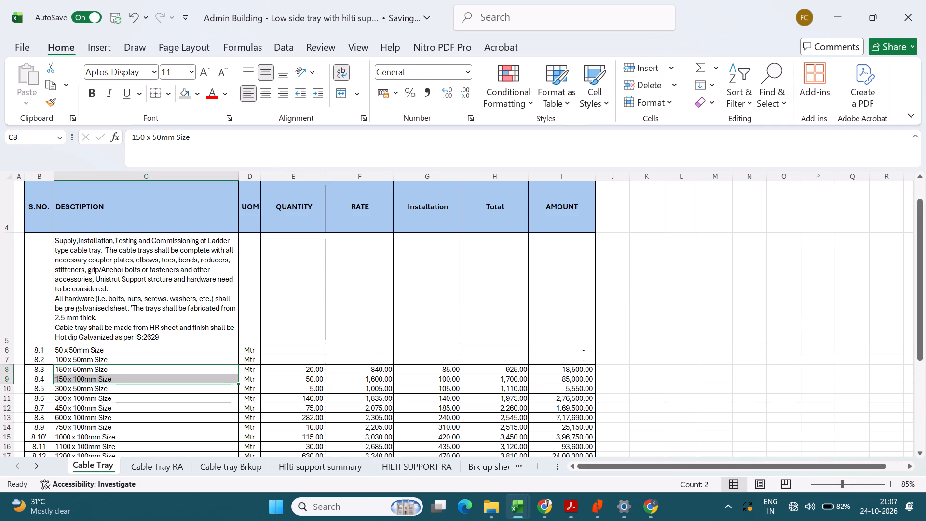
pyautogui.scroll(-1, 228, 405)
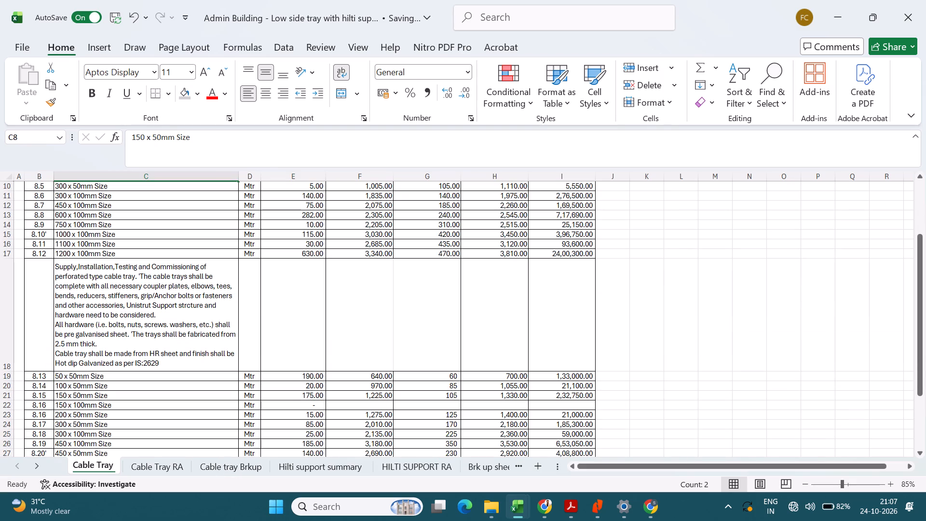
pyautogui.hotkey('ctrl', 's')
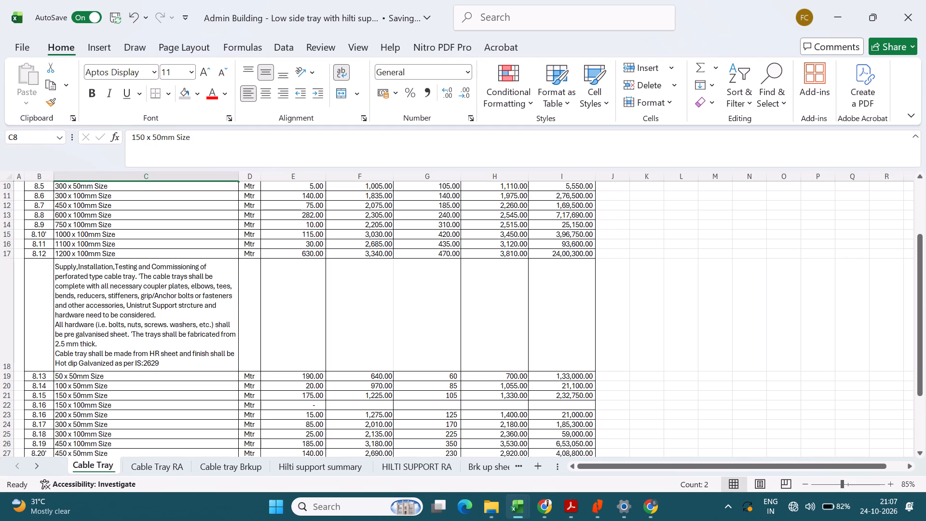
# Clear the 150X50 (2run) size heading from J4 through L4 on Cable tray Brkup and save the workbook.
pyautogui.click(216, 468)
pyautogui.scroll(2, 303, 334)
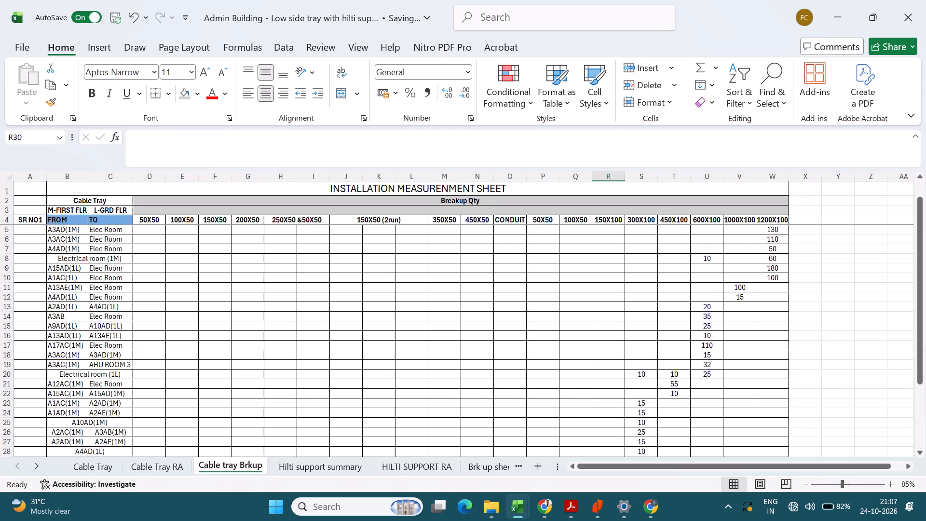
pyautogui.scroll(7, 303, 334)
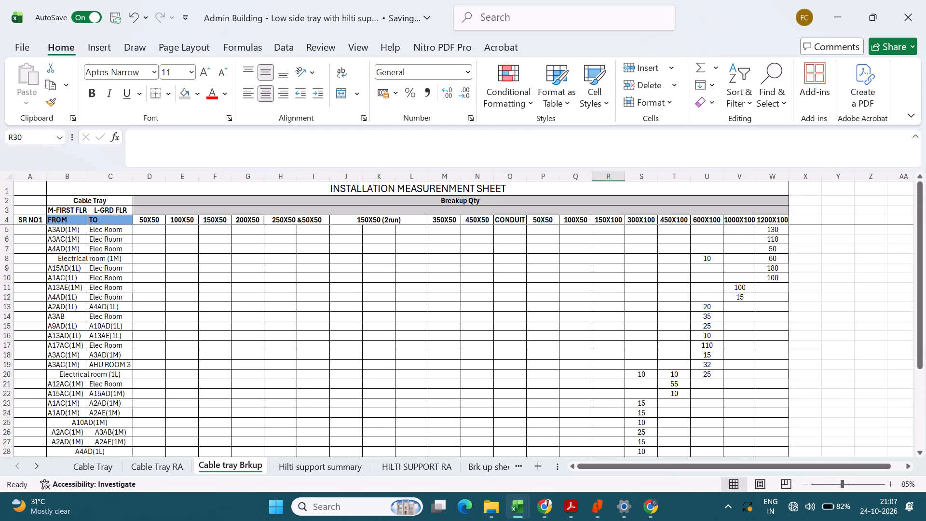
pyautogui.click(400, 221)
pyautogui.moveTo(356, 220); pyautogui.dragTo(391, 220)
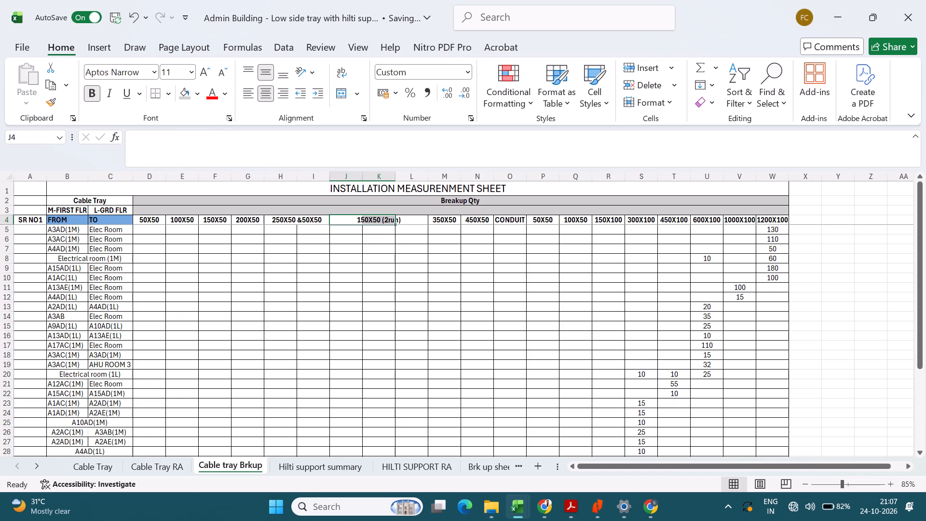
pyautogui.moveTo(391, 220); pyautogui.dragTo(411, 224)
pyautogui.press('Delete')
pyautogui.click(403, 269)
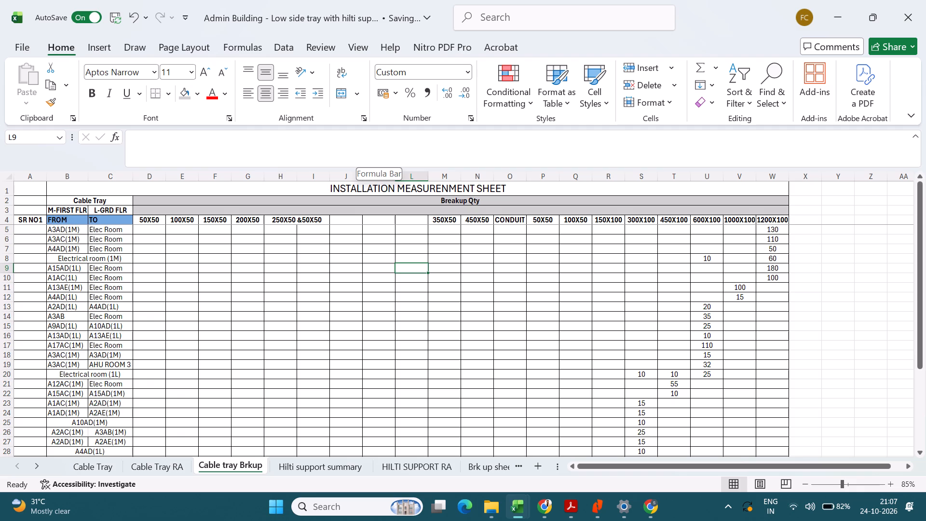
pyautogui.click(287, 296)
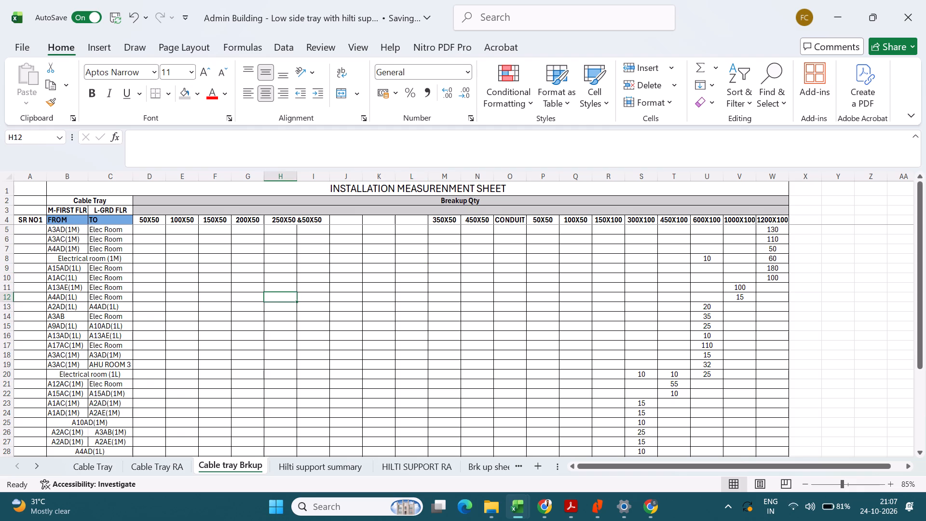
pyautogui.moveTo(339, 221); pyautogui.dragTo(398, 222)
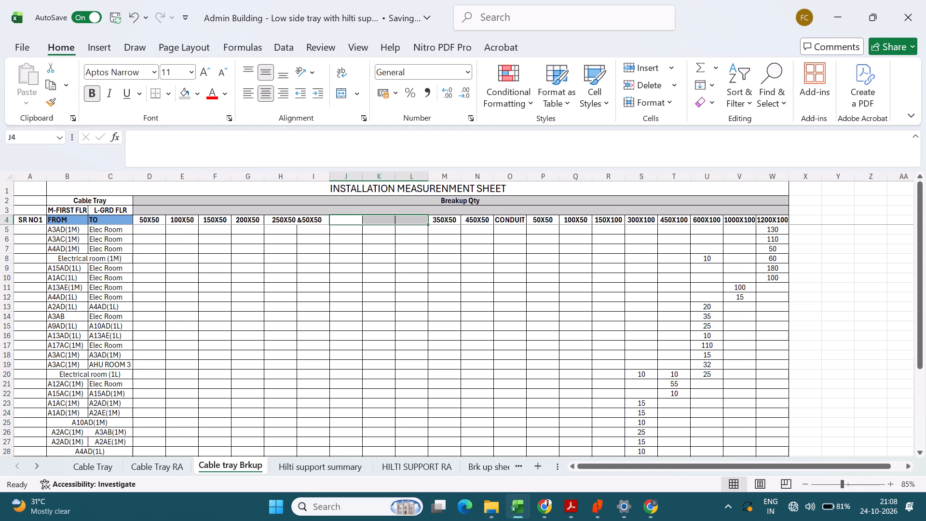
pyautogui.hotkey('ctrl', 's')
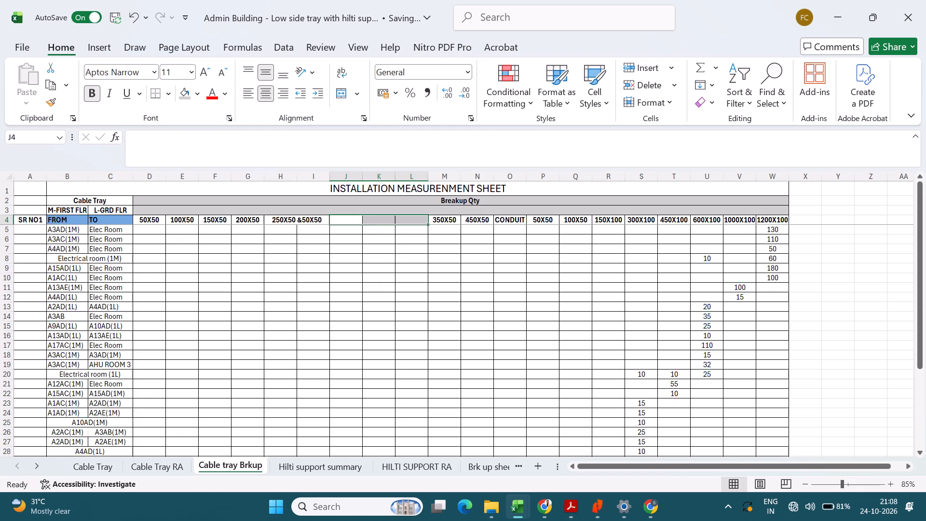